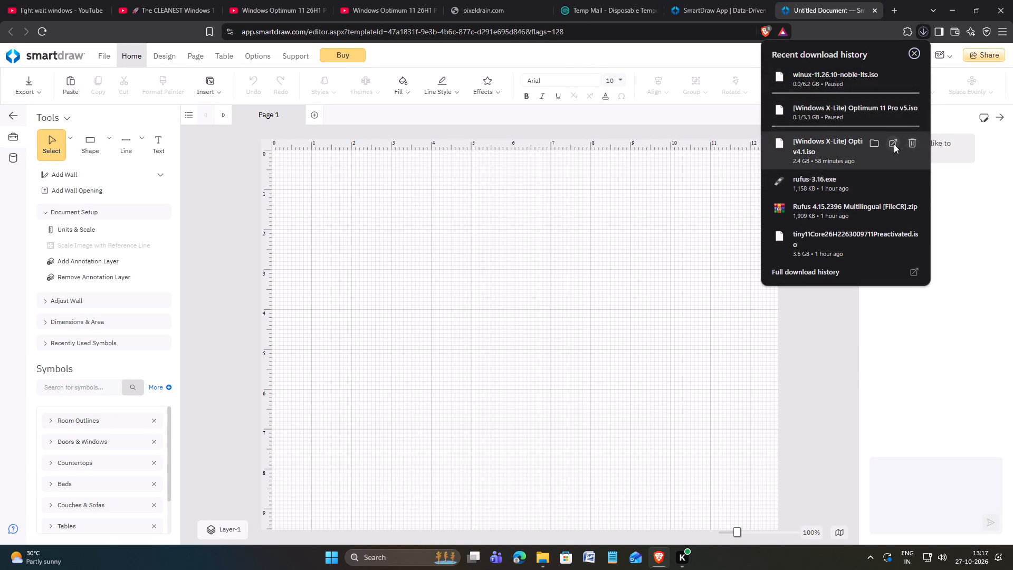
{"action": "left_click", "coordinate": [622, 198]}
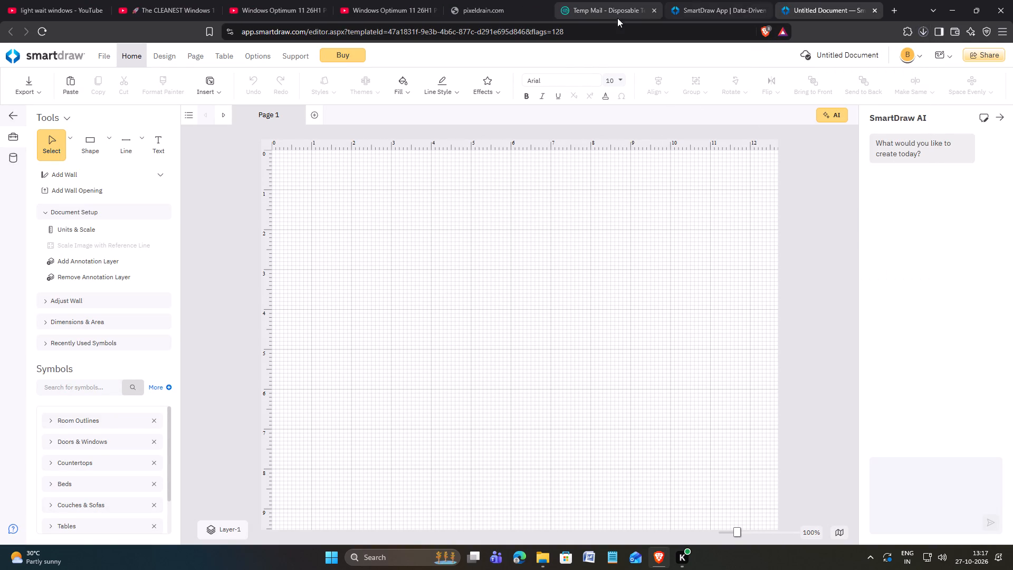
Draw a tall, narrow rectangle along the page's left edge, about 1.08 wide and 8.79 high, starting near the page top.
{"action": "left_click", "coordinate": [104, 144]}
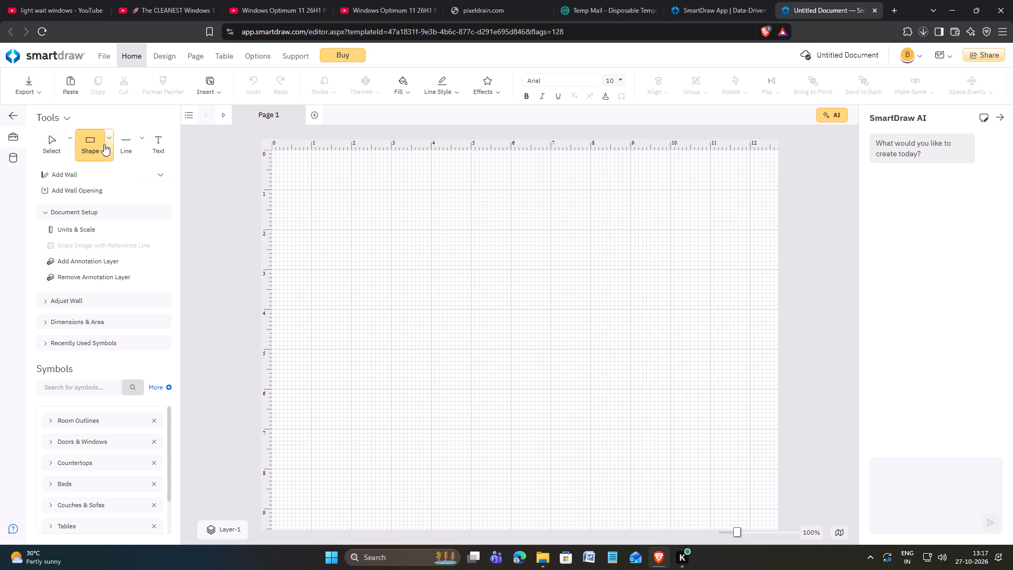
{"action": "left_click", "coordinate": [108, 149]}
{"action": "left_click", "coordinate": [128, 189]}
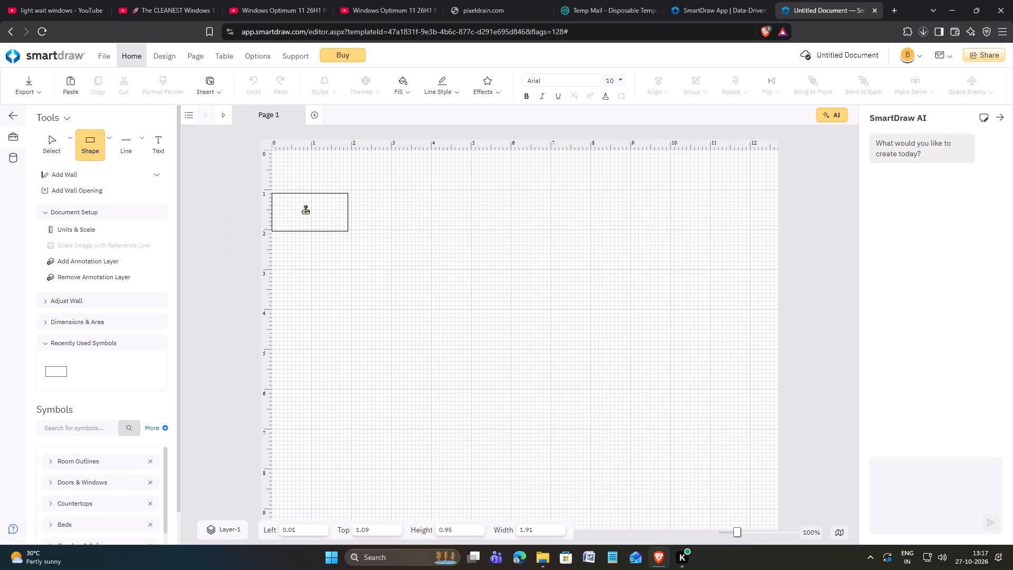
{"action": "left_click", "coordinate": [316, 202]}
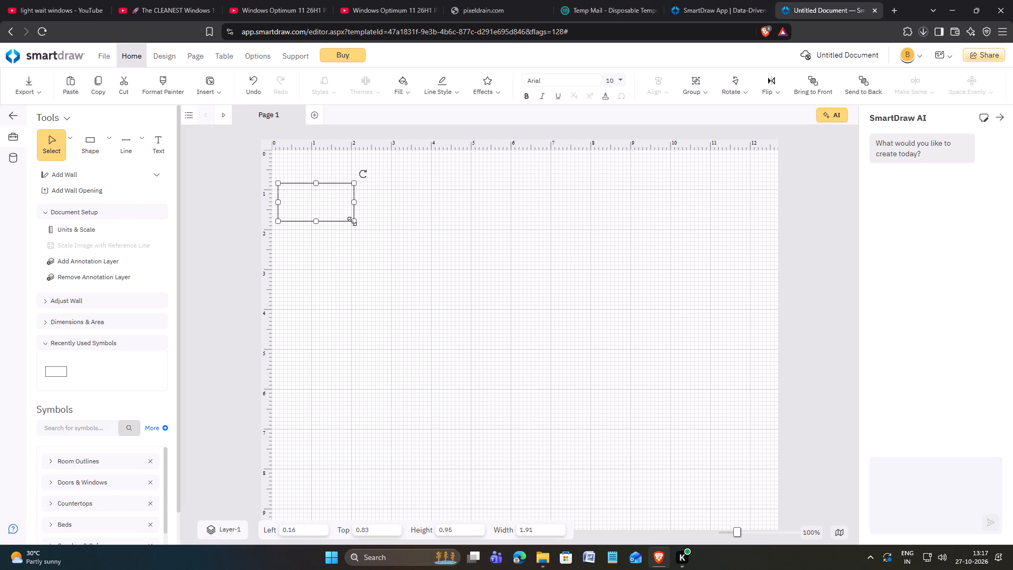
{"action": "left_click_drag", "start_coordinate": [351, 219], "coordinate": [320, 509]}
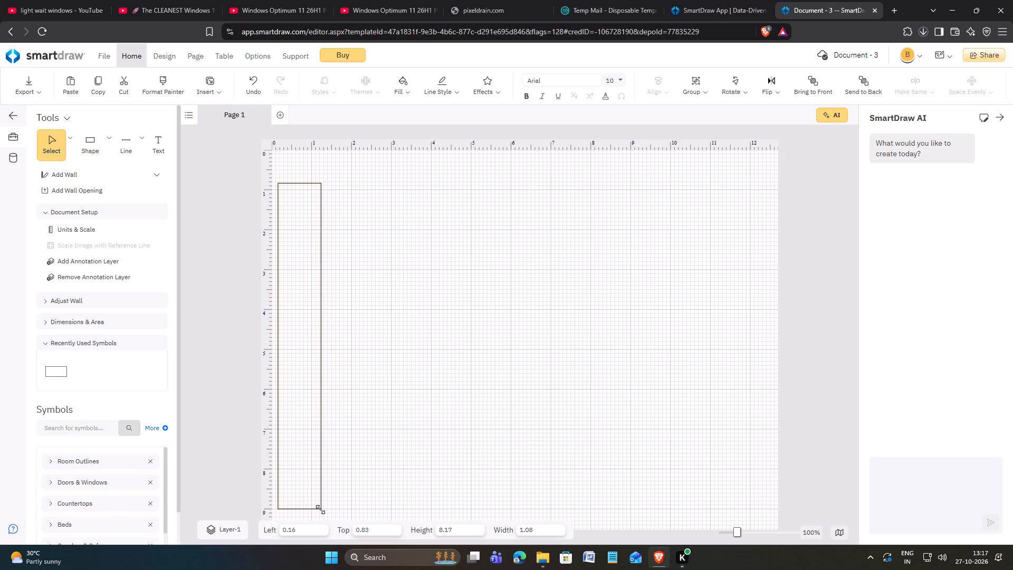
{"action": "left_click_drag", "start_coordinate": [320, 509], "coordinate": [321, 503]}
{"action": "left_click_drag", "start_coordinate": [301, 184], "coordinate": [300, 170]}
{"action": "left_click_drag", "start_coordinate": [300, 170], "coordinate": [300, 152]}
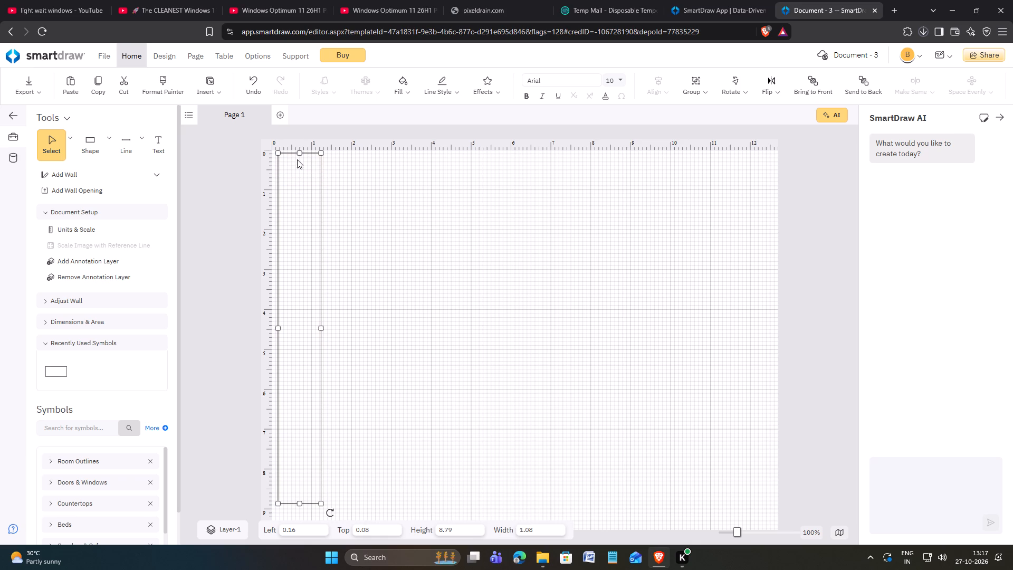
{"action": "left_click", "coordinate": [407, 202]}
Give the tall, narrow rectangle a dark olive green fill and a matching outline colour.
{"action": "left_click", "coordinate": [297, 193]}
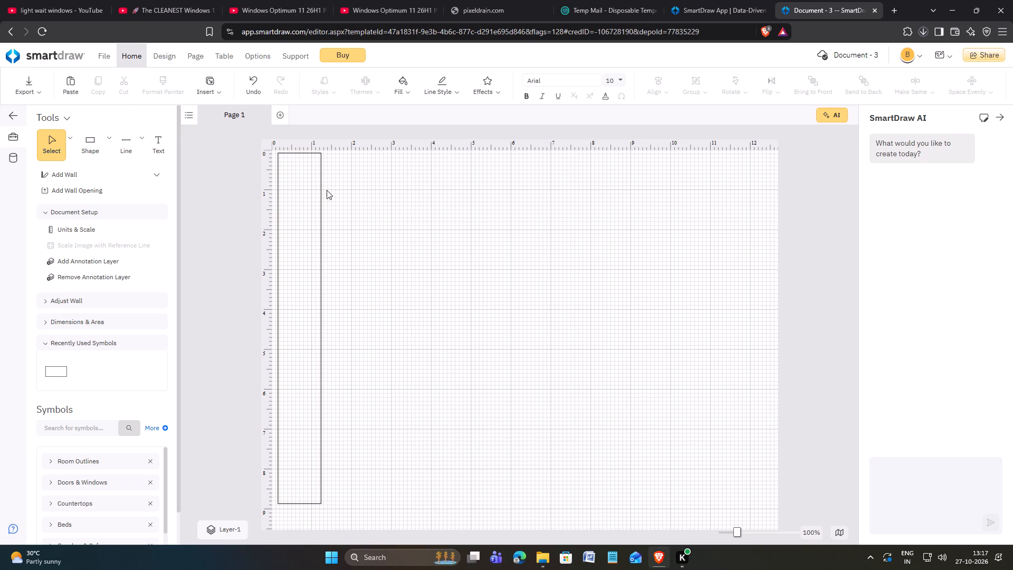
{"action": "left_click", "coordinate": [320, 198]}
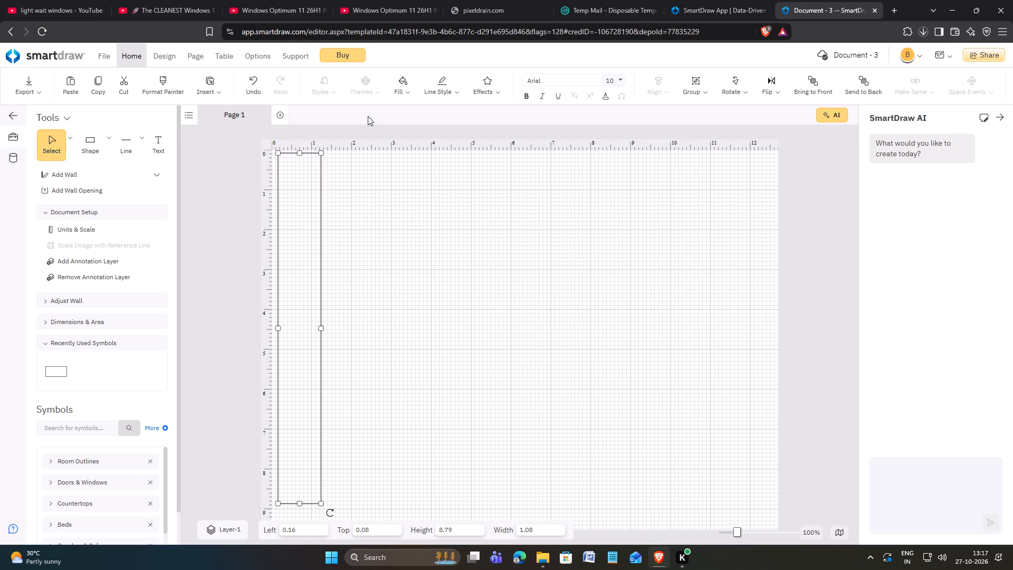
{"action": "left_click", "coordinate": [400, 98]}
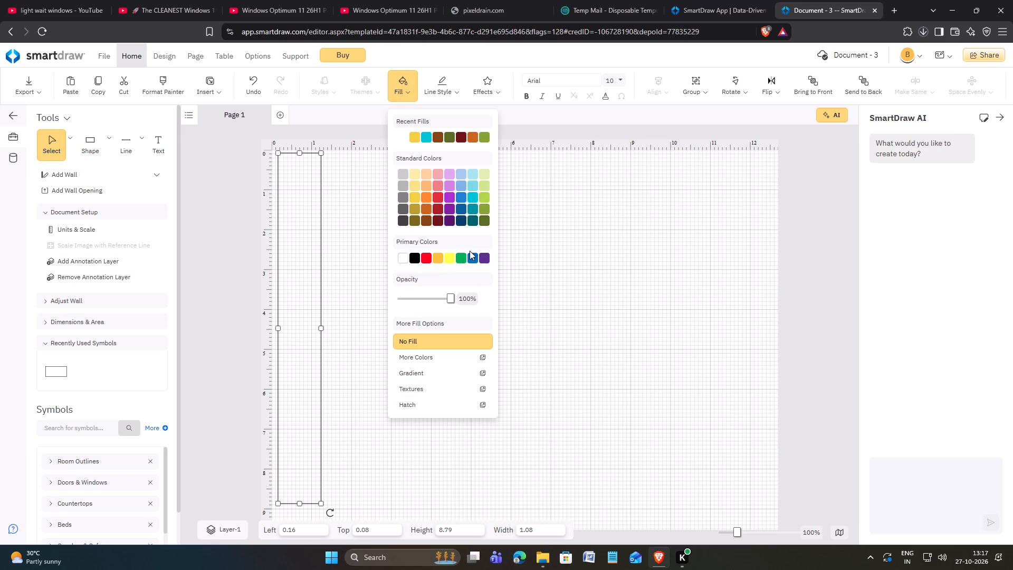
{"action": "left_click", "coordinate": [487, 222]}
{"action": "left_click", "coordinate": [427, 93]}
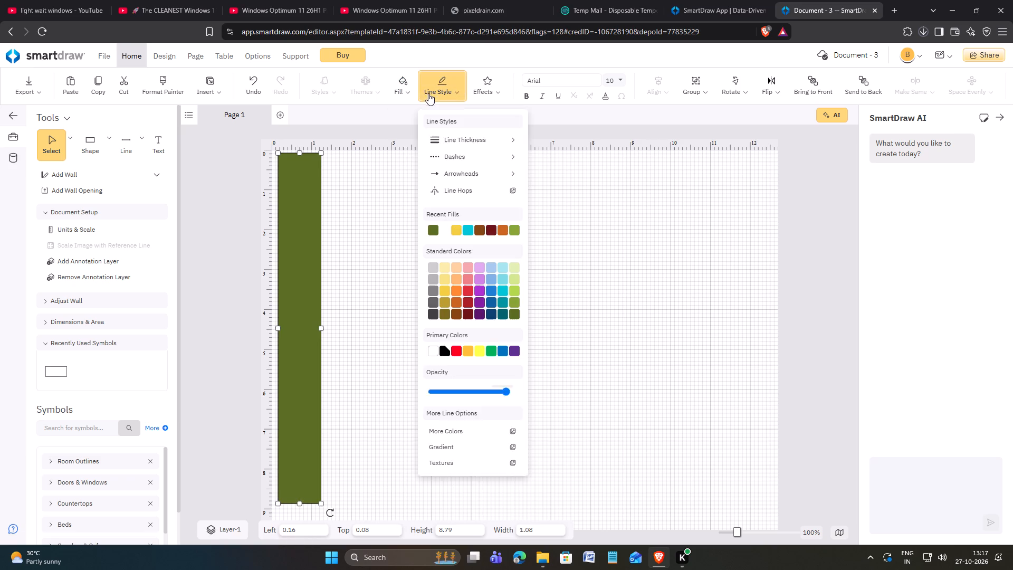
{"action": "left_click", "coordinate": [434, 230]}
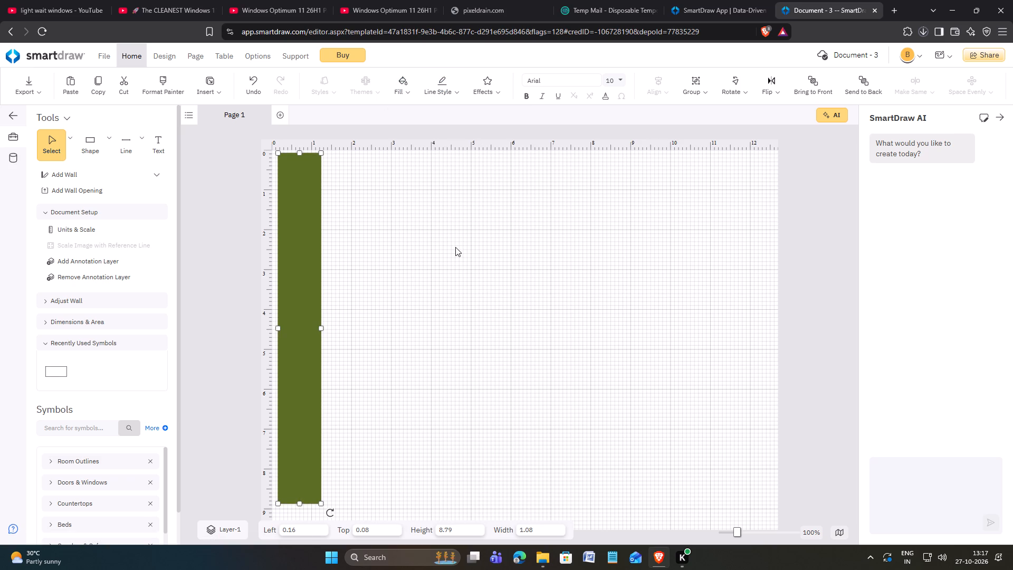
{"action": "left_click", "coordinate": [455, 247]}
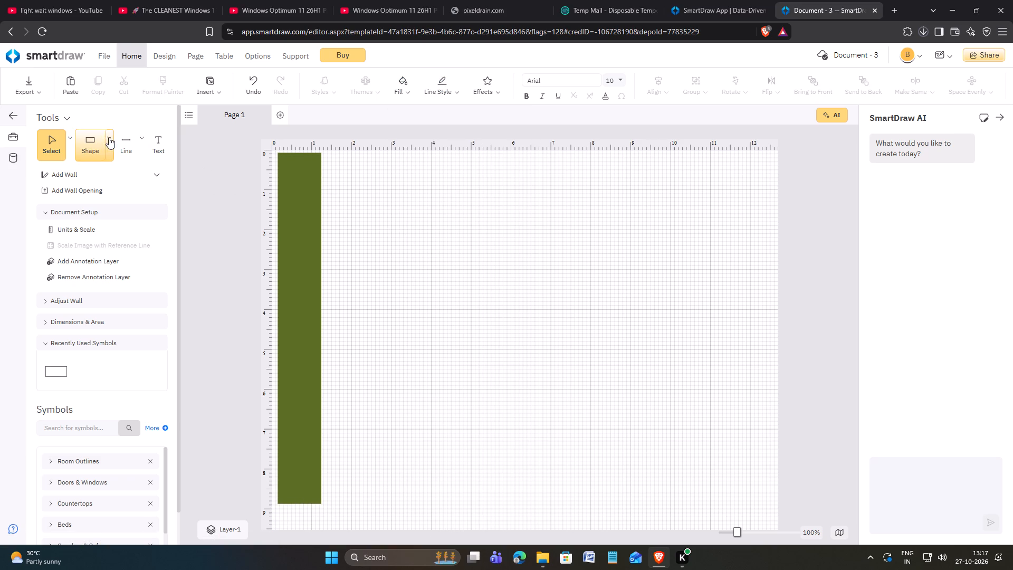
Add a second rectangle flush against the green strip, with the same top and bottom, about 8.51 wide and 8.79 high.
{"action": "left_click", "coordinate": [109, 137]}
{"action": "left_click", "coordinate": [124, 184]}
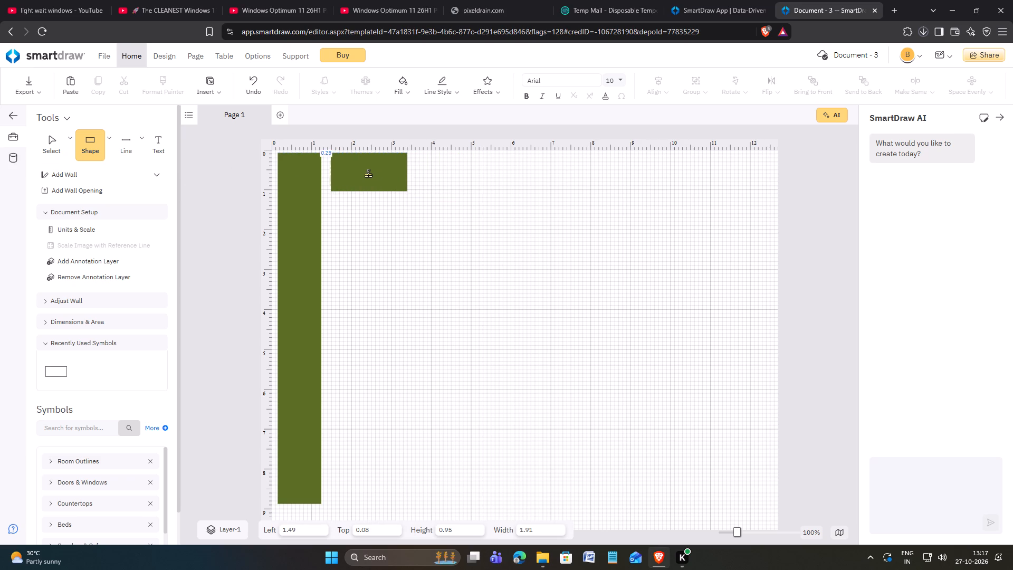
{"action": "left_click", "coordinate": [362, 174]}
{"action": "left_click_drag", "start_coordinate": [363, 194], "coordinate": [393, 391]}
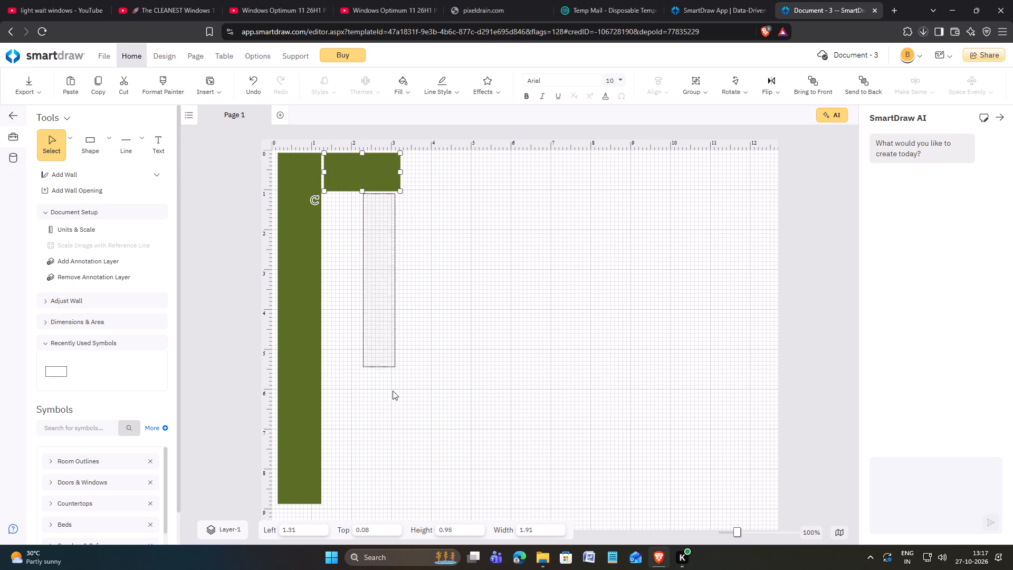
{"action": "left_click_drag", "start_coordinate": [393, 391], "coordinate": [369, 459]}
{"action": "left_click", "coordinate": [366, 164]}
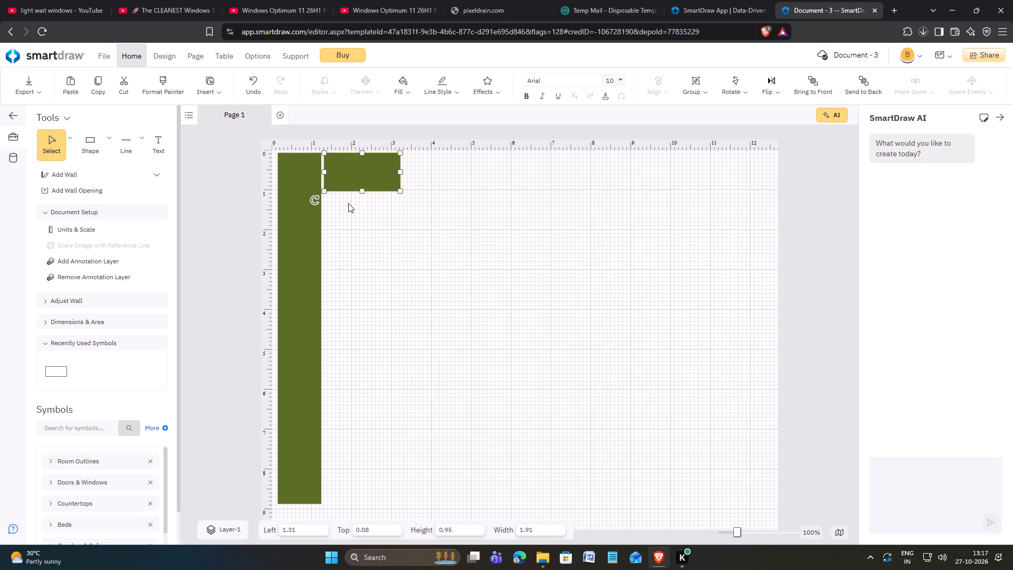
{"action": "left_click", "coordinate": [324, 170]}
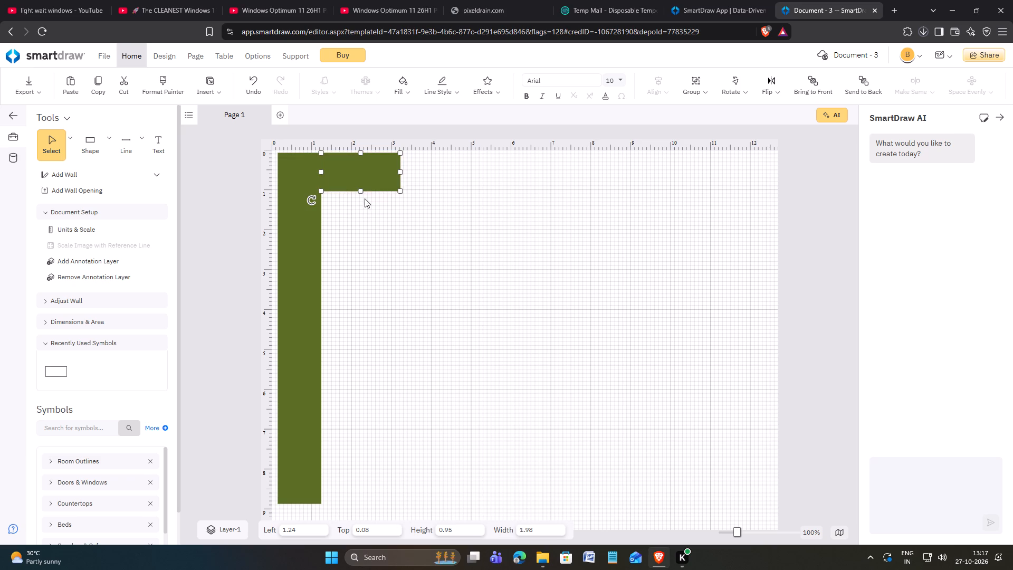
{"action": "left_click_drag", "start_coordinate": [359, 193], "coordinate": [320, 498]}
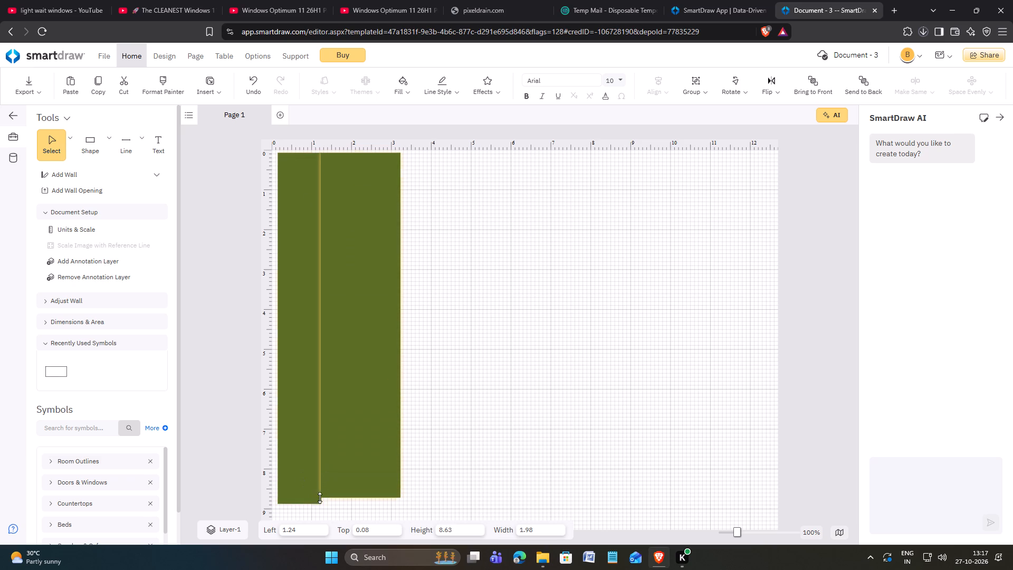
{"action": "left_click_drag", "start_coordinate": [320, 498], "coordinate": [322, 503]}
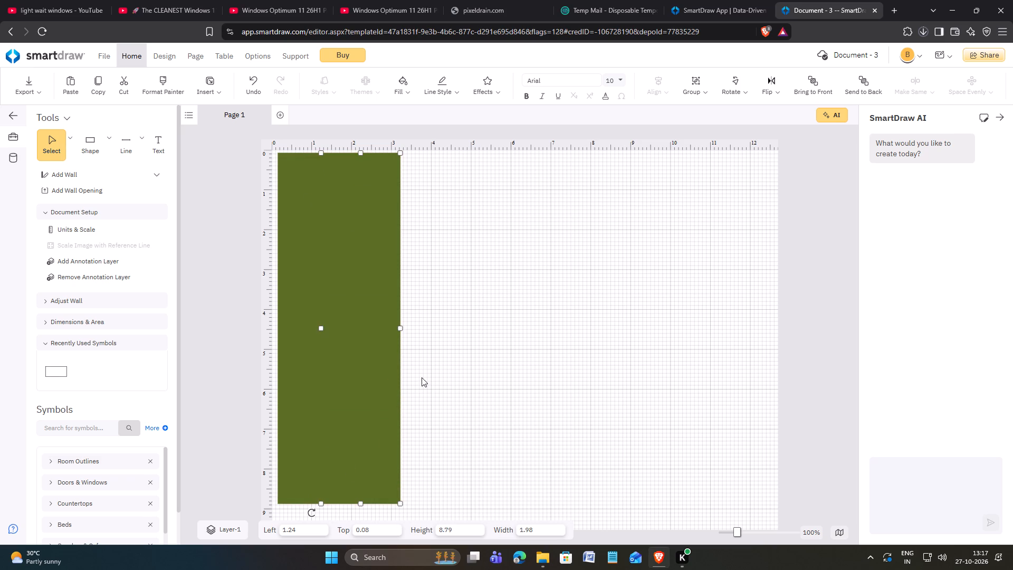
{"action": "left_click_drag", "start_coordinate": [400, 330], "coordinate": [660, 330]}
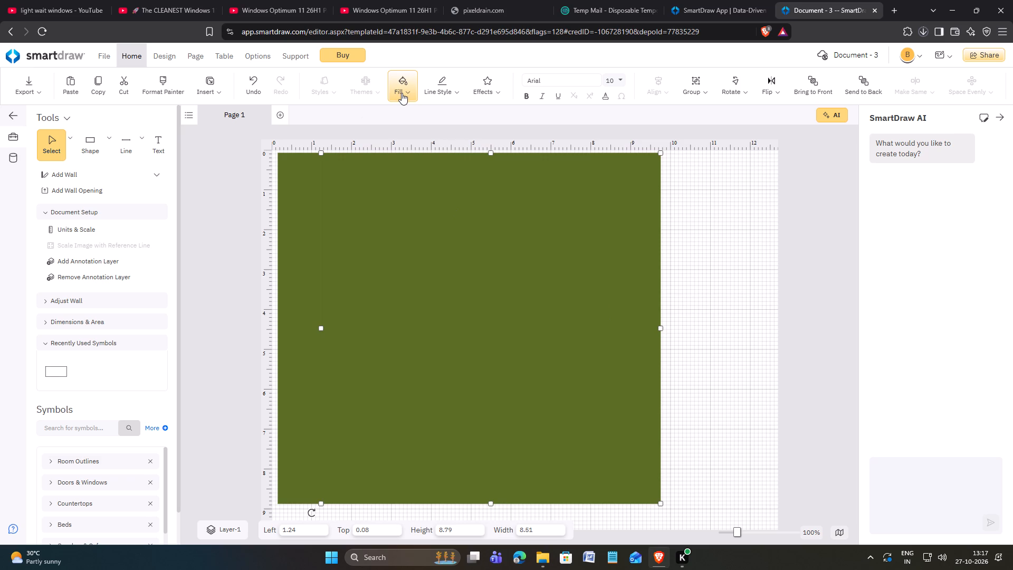
Give the large second rectangle a light yellow fill and a matching light yellow outline.
{"action": "left_click", "coordinate": [402, 93]}
{"action": "double_click", "coordinate": [412, 172]}
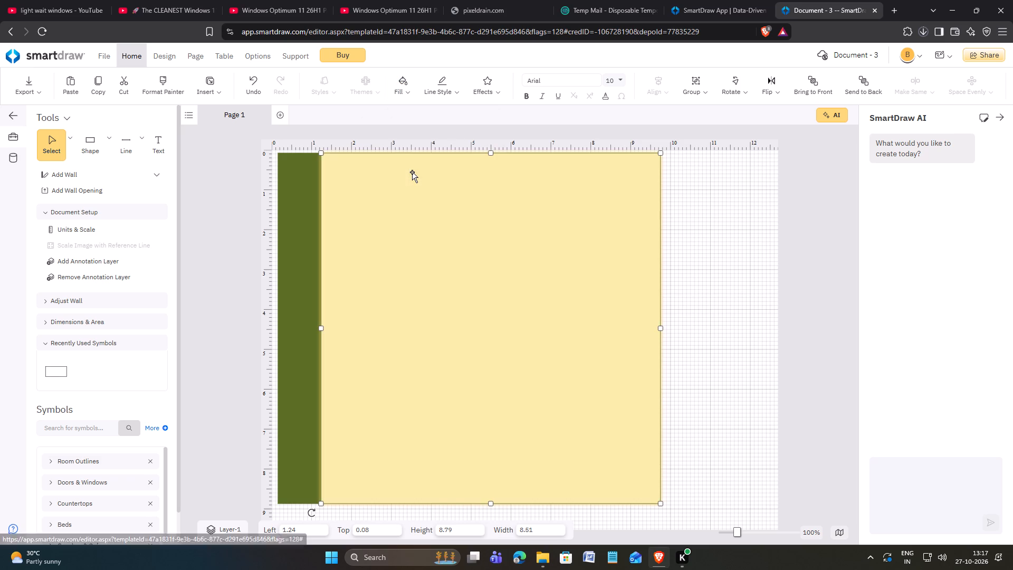
{"action": "left_click", "coordinate": [441, 97]}
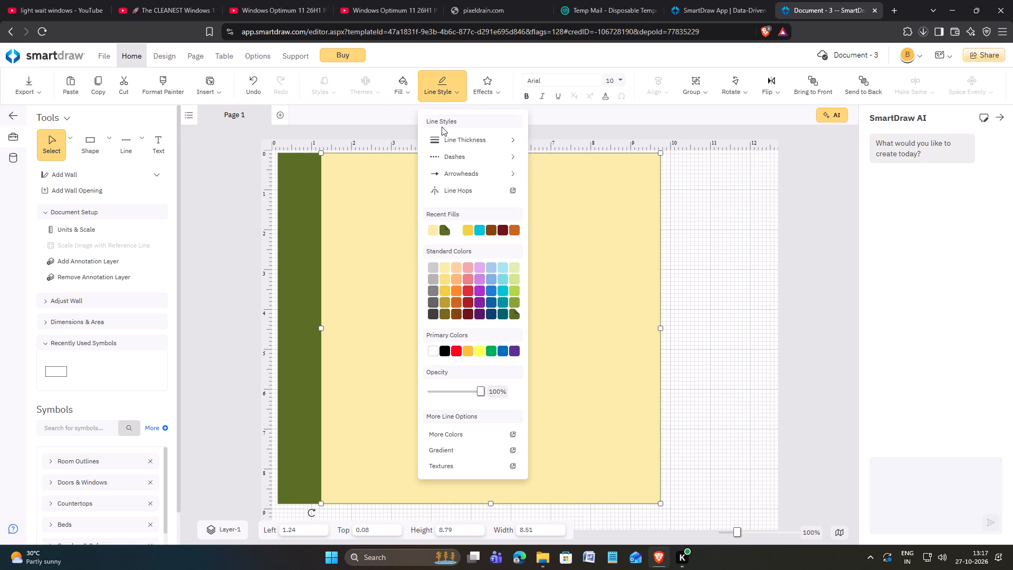
{"action": "left_click", "coordinate": [431, 228]}
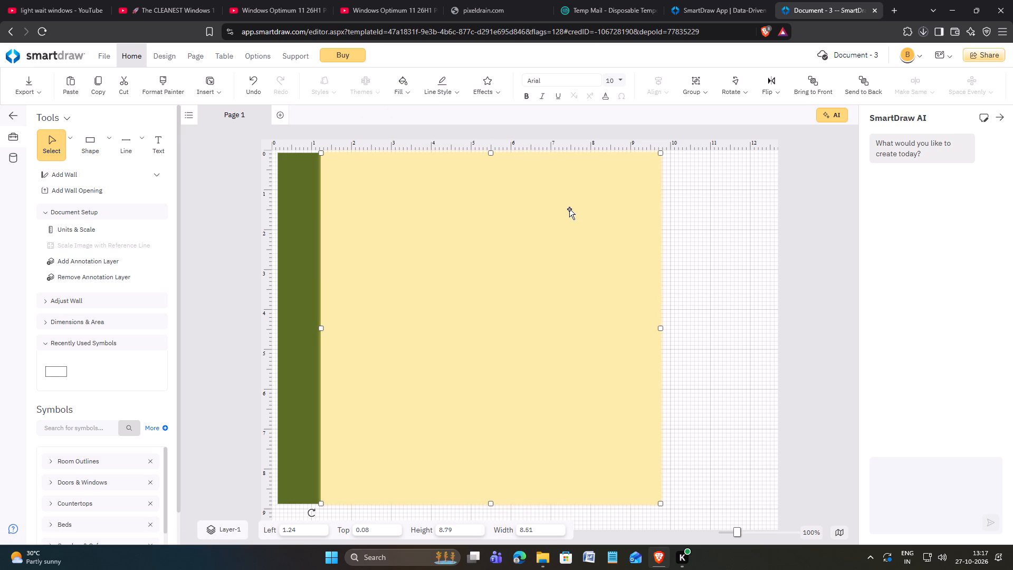
{"action": "left_click", "coordinate": [724, 227]}
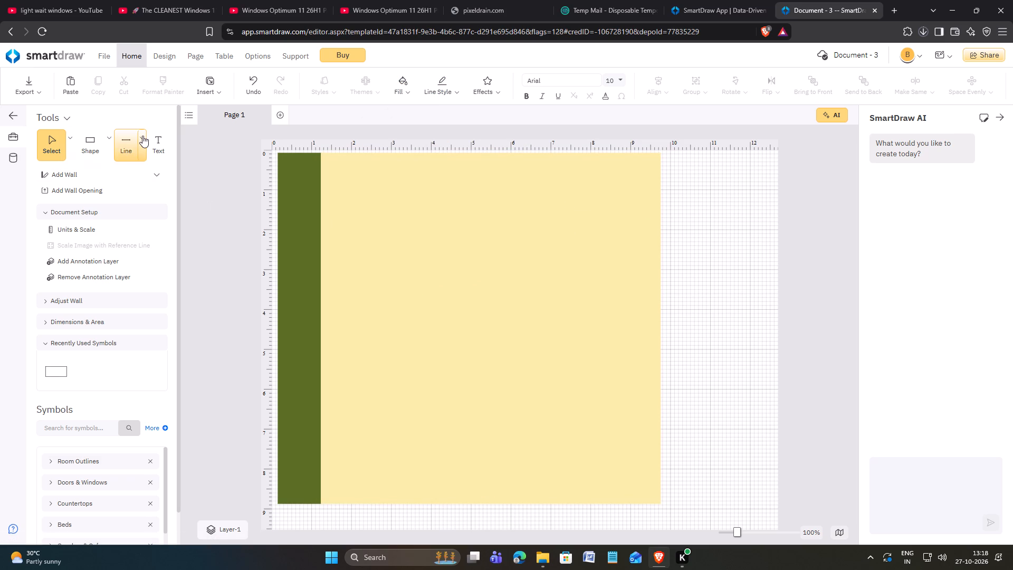
Place a third rectangle on the empty page area to the right of the yellow one and fill it light gray.
{"action": "left_click", "coordinate": [112, 142]}
{"action": "left_click", "coordinate": [125, 187]}
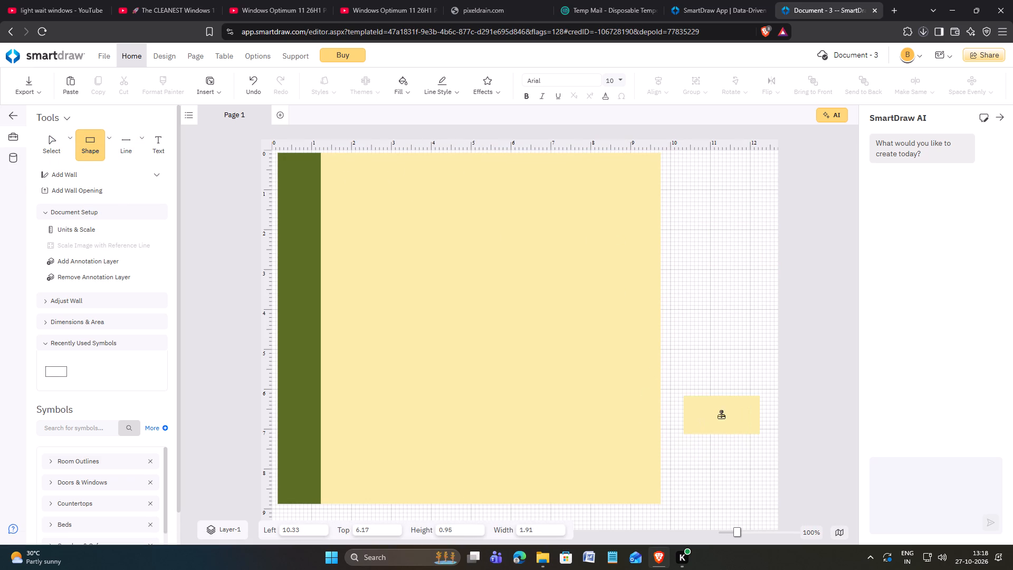
{"action": "left_click", "coordinate": [721, 415]}
{"action": "left_click", "coordinate": [410, 94]}
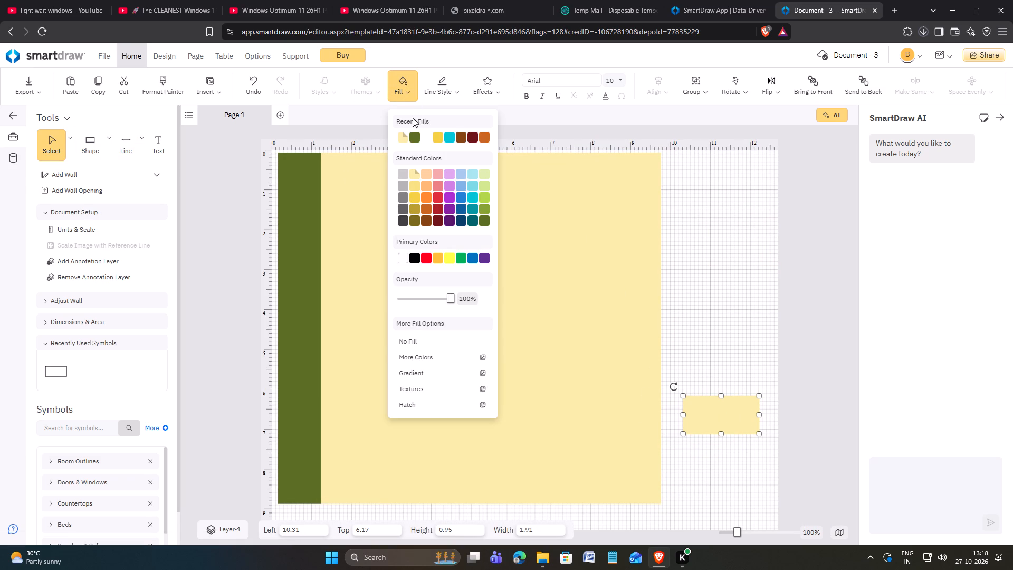
{"action": "left_click", "coordinate": [399, 171]}
Move the light gray rectangle into the top-left corner of the yellow area, flush against the green strip.
{"action": "left_click_drag", "start_coordinate": [738, 414], "coordinate": [647, 368]}
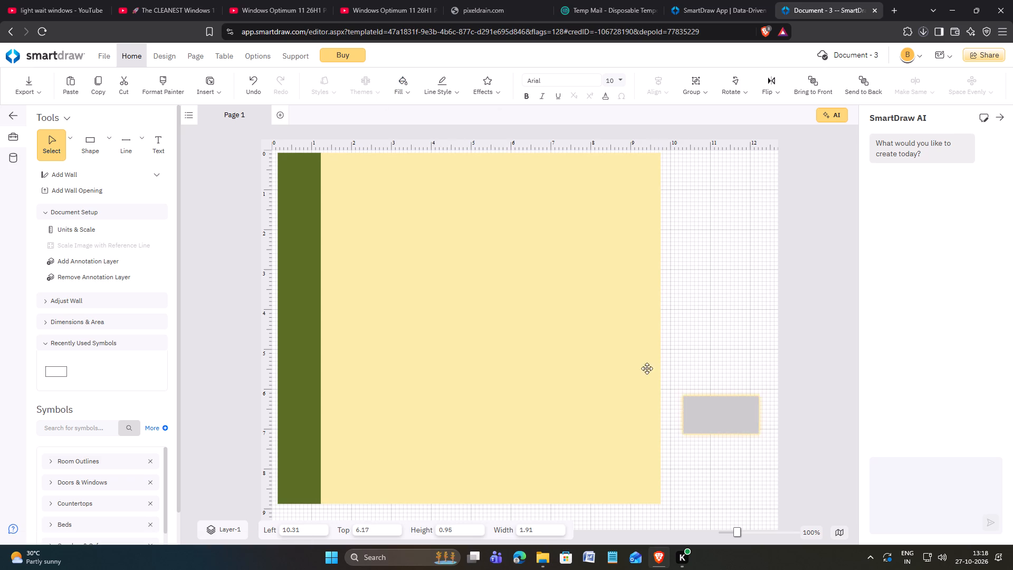
{"action": "left_click_drag", "start_coordinate": [647, 368], "coordinate": [379, 180]}
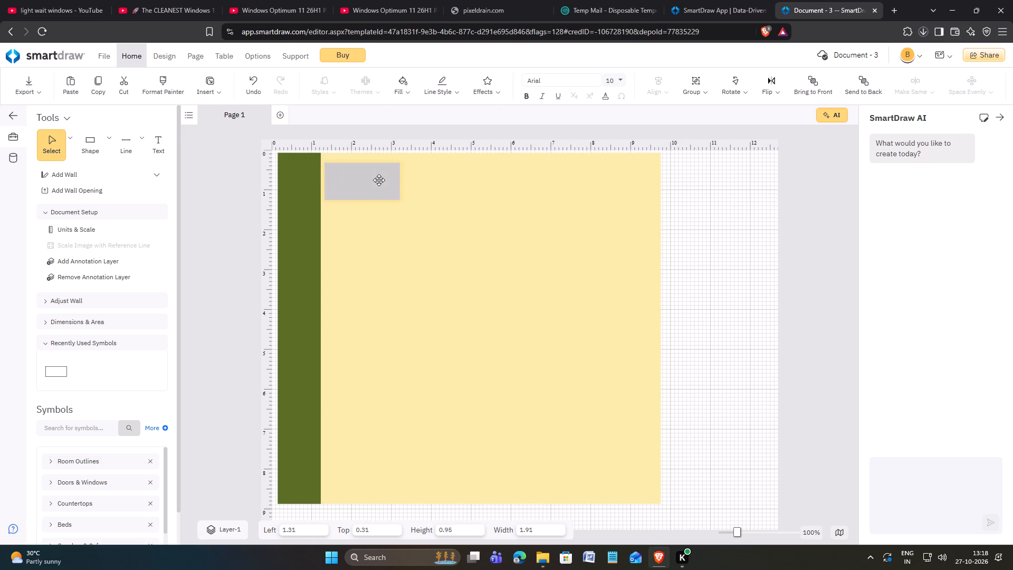
{"action": "left_click_drag", "start_coordinate": [379, 180], "coordinate": [378, 170]}
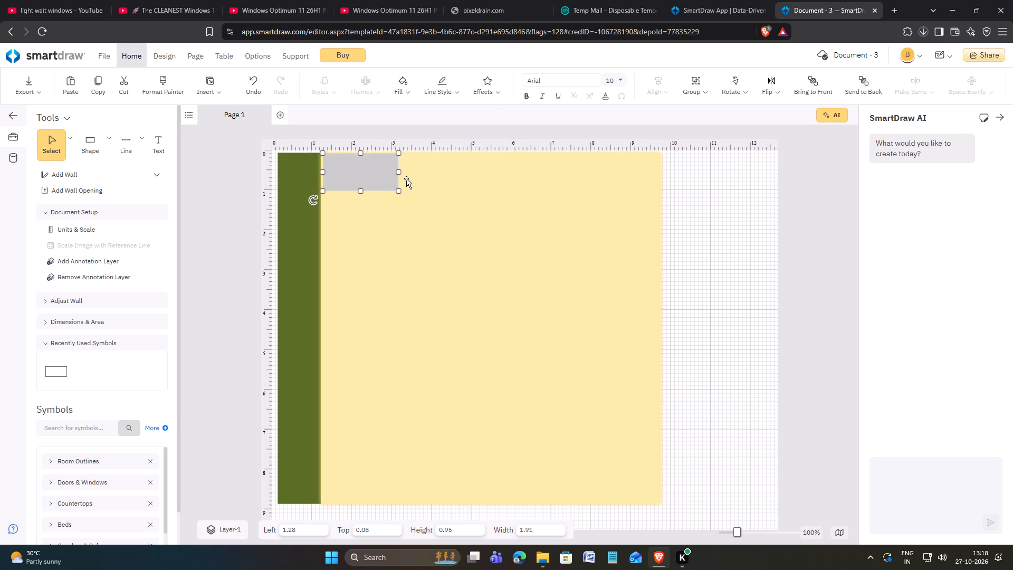
{"action": "left_click", "coordinate": [700, 236]}
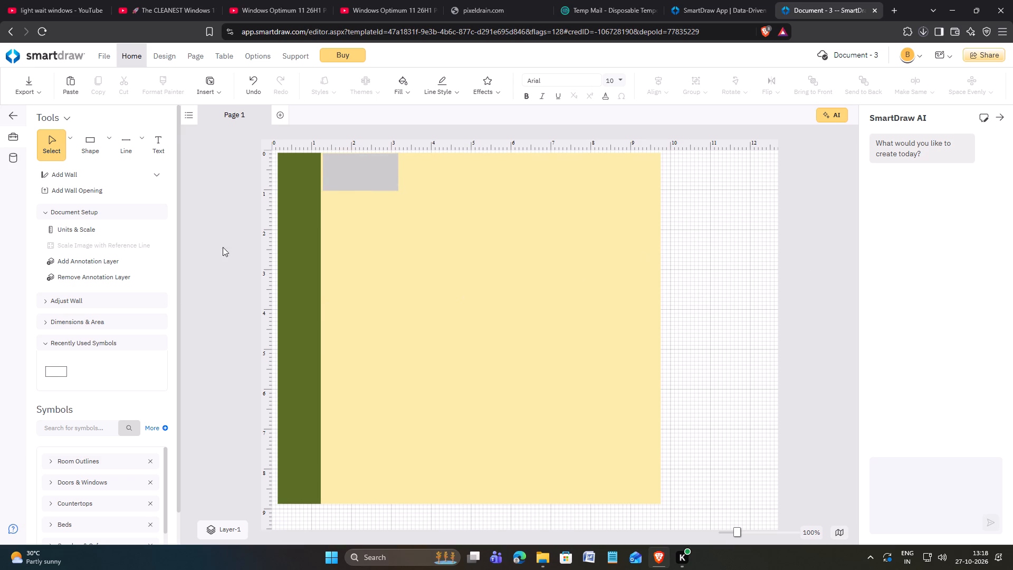
Add a toilet symbol from the Toilets library and place it inside the gray block.
{"action": "scroll", "coordinate": [51, 476], "scroll_direction": "down", "scroll_amount": 6}
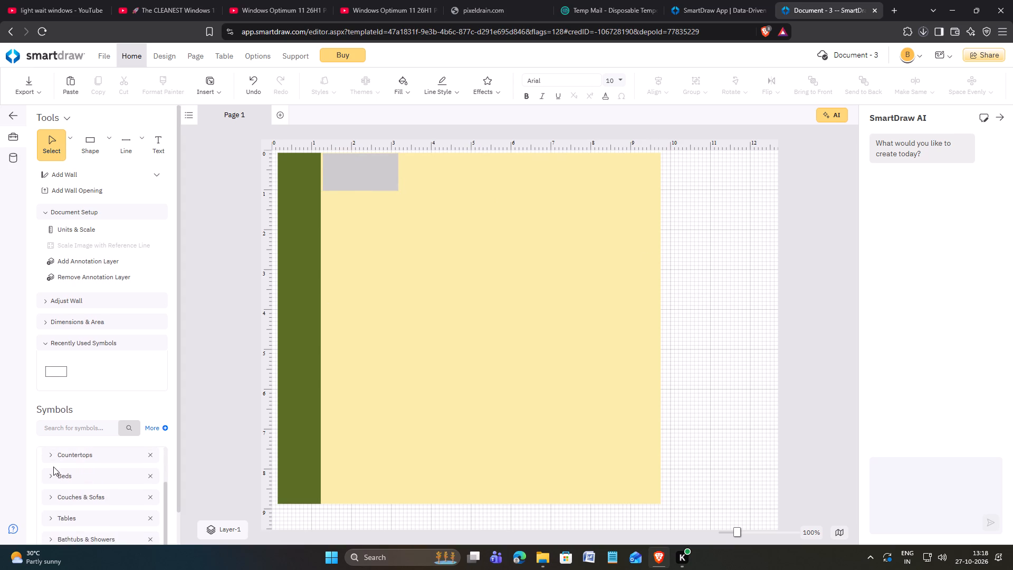
{"action": "scroll", "coordinate": [56, 478], "scroll_direction": "down", "scroll_amount": 4}
{"action": "left_click", "coordinate": [52, 525]}
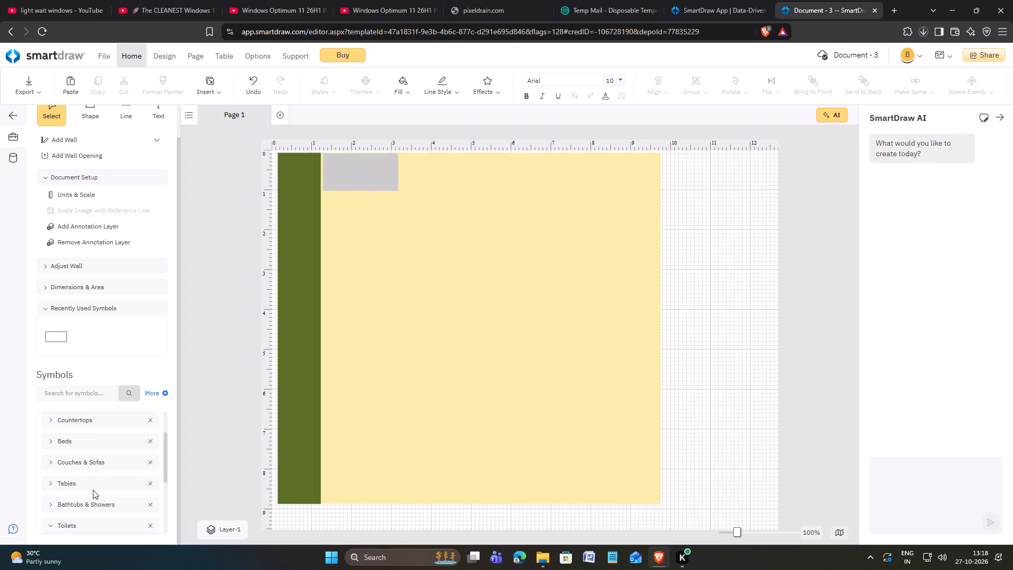
{"action": "scroll", "coordinate": [93, 490], "scroll_direction": "down", "scroll_amount": 4}
{"action": "left_click_drag", "start_coordinate": [90, 436], "coordinate": [376, 220]}
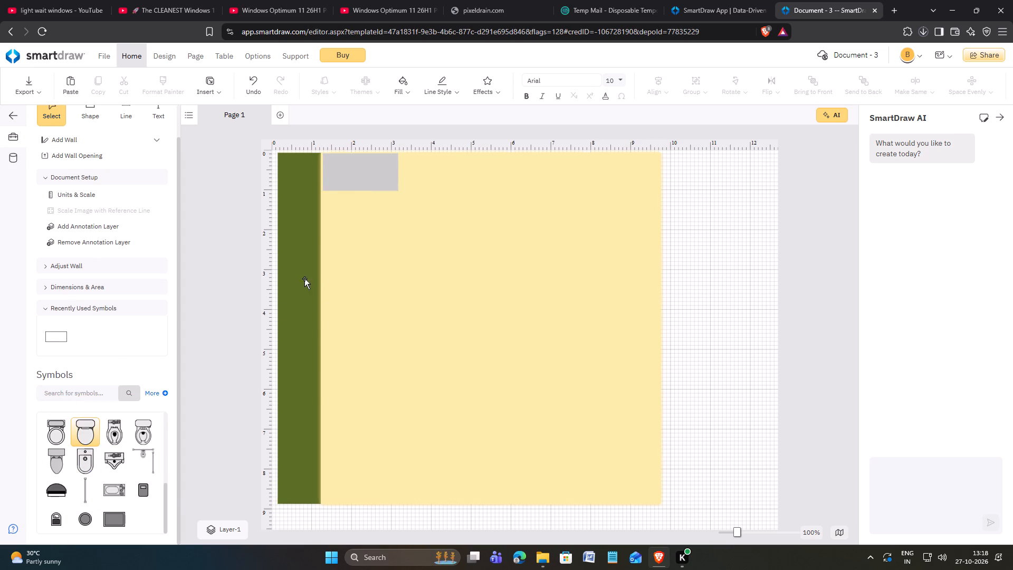
{"action": "left_click_drag", "start_coordinate": [87, 432], "coordinate": [398, 299]}
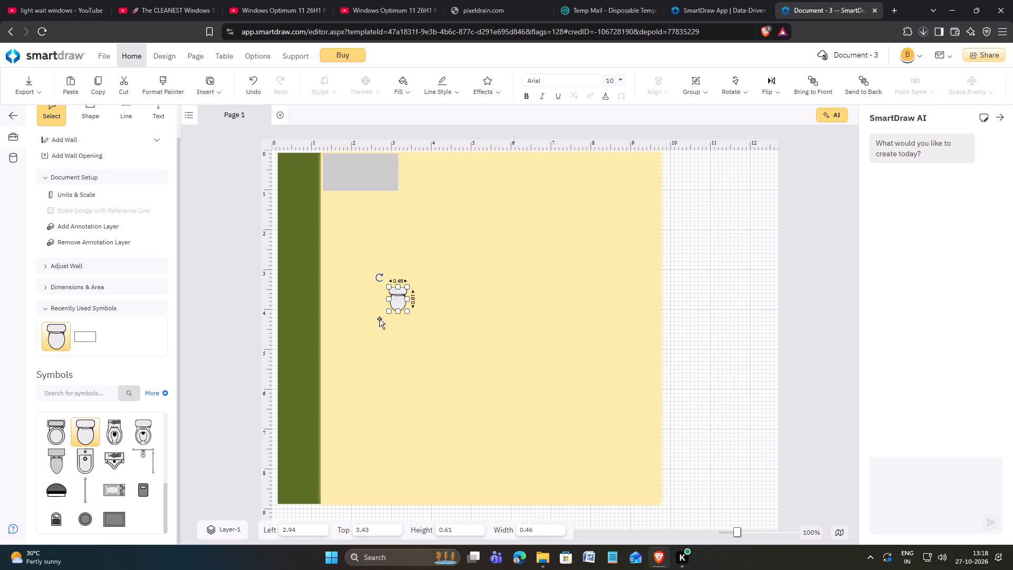
{"action": "left_click_drag", "start_coordinate": [397, 303], "coordinate": [372, 161]}
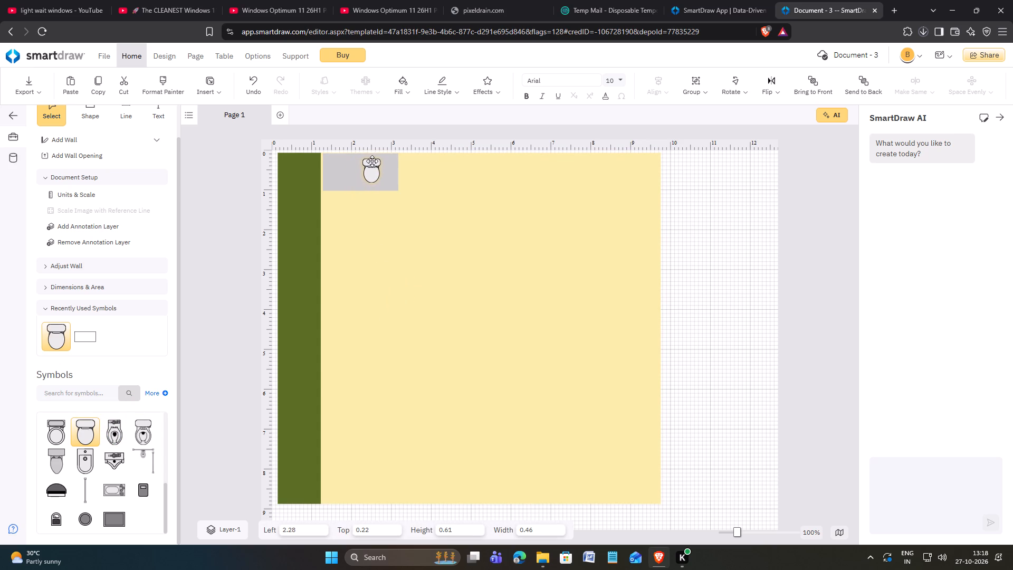
{"action": "left_click_drag", "start_coordinate": [372, 161], "coordinate": [372, 160]}
Shrink the toilet to about 0.28 wide and 0.37 high and centre it near the gray block's upper edge.
{"action": "left_click_drag", "start_coordinate": [384, 183], "coordinate": [373, 174]}
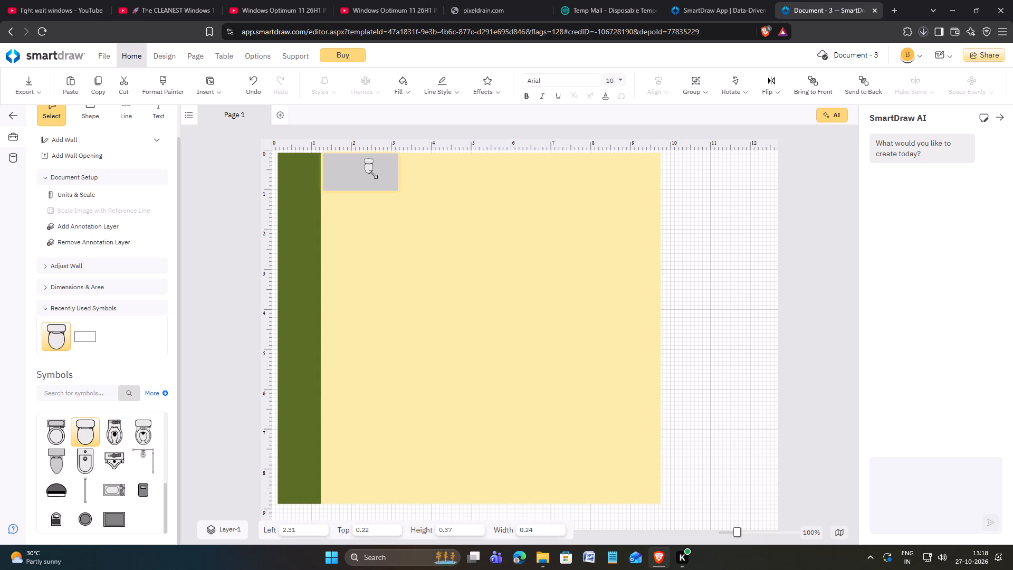
{"action": "left_click_drag", "start_coordinate": [373, 174], "coordinate": [375, 174]}
{"action": "left_click_drag", "start_coordinate": [370, 166], "coordinate": [356, 172]}
{"action": "left_click_drag", "start_coordinate": [356, 172], "coordinate": [358, 166]}
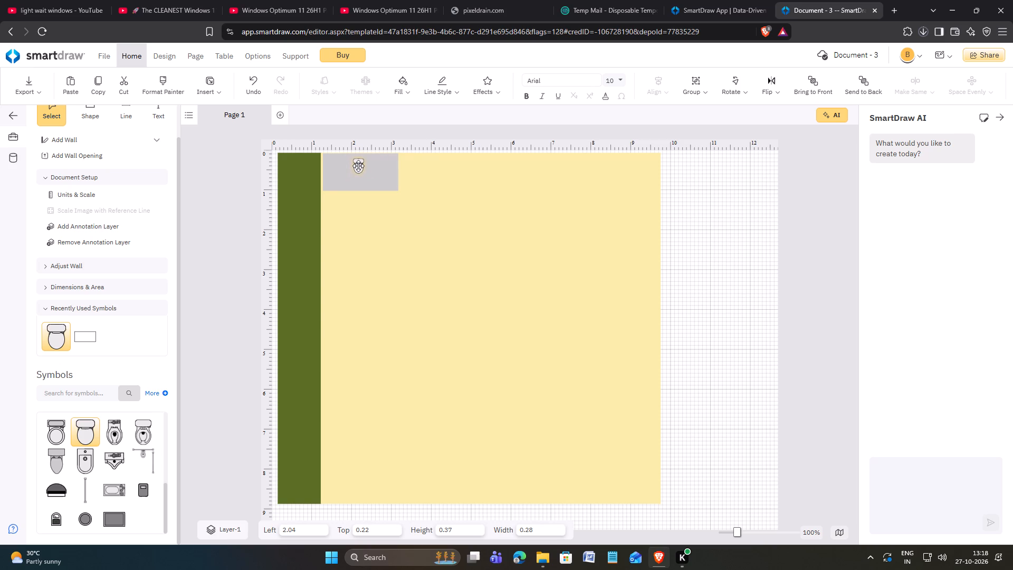
{"action": "left_click_drag", "start_coordinate": [358, 166], "coordinate": [360, 164]}
{"action": "left_click_drag", "start_coordinate": [360, 164], "coordinate": [360, 163]}
{"action": "left_click", "coordinate": [454, 214]}
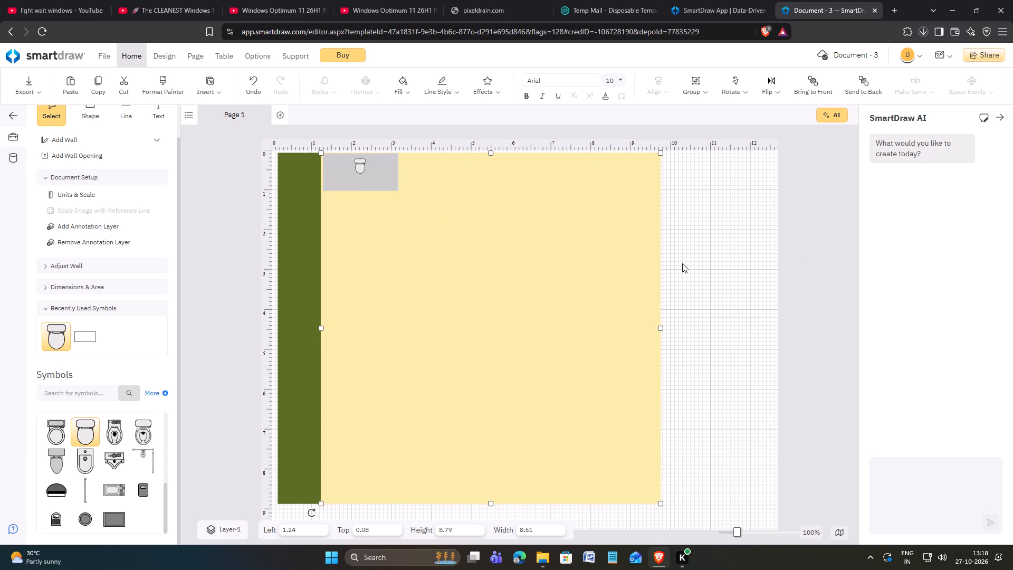
{"action": "left_click", "coordinate": [688, 260]}
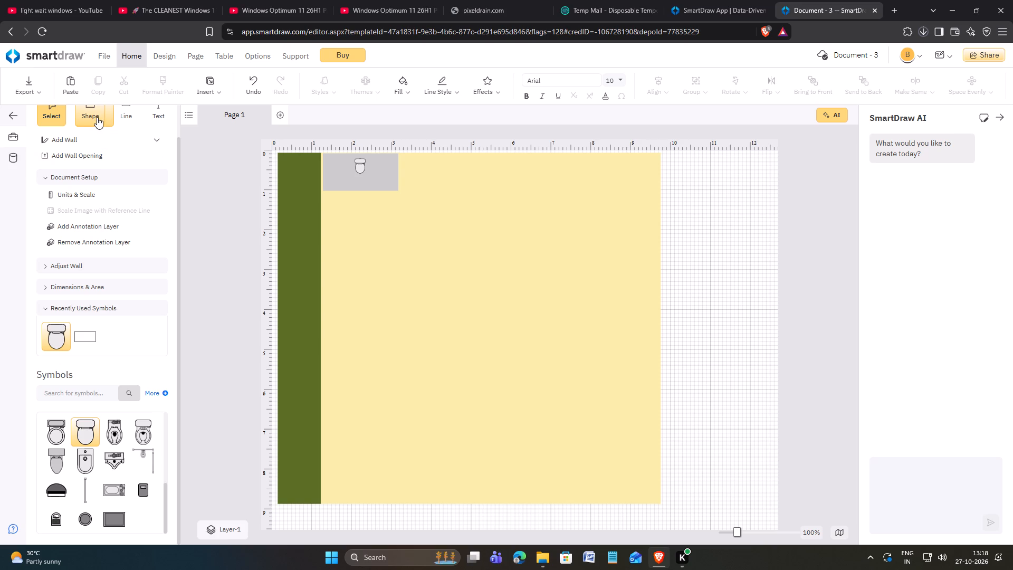
Place another light gray rectangle on the empty page area to the right of the yellow one.
{"action": "left_click", "coordinate": [100, 115]}
{"action": "left_click", "coordinate": [110, 111]}
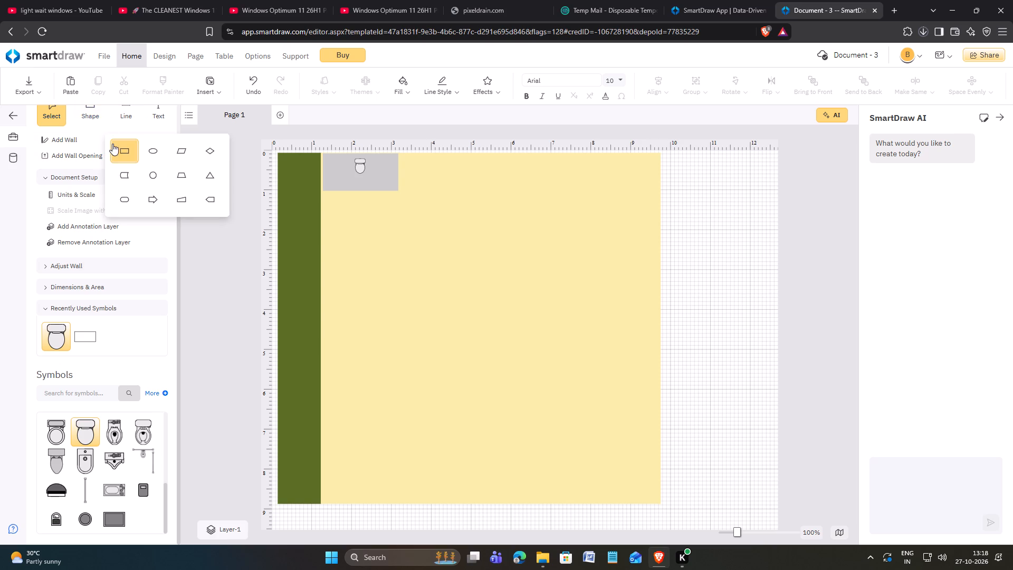
{"action": "left_click", "coordinate": [119, 149]}
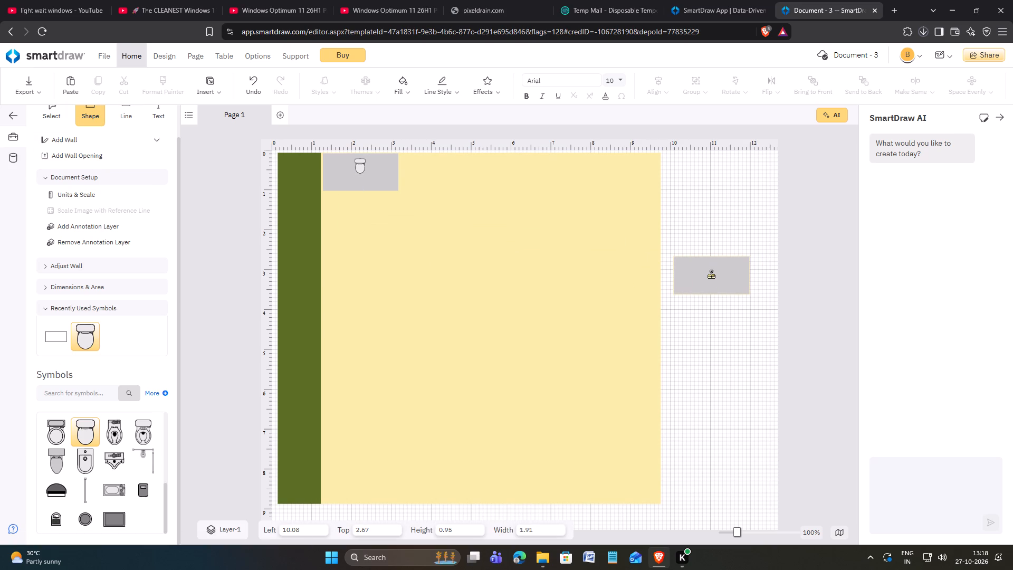
{"action": "left_click", "coordinate": [711, 275]}
Add a Changing Station symbol, turned upright and shrunk to about 0.40 by 0.74, in the gray block between the green strip and the toilet.
{"action": "left_click", "coordinate": [118, 490]}
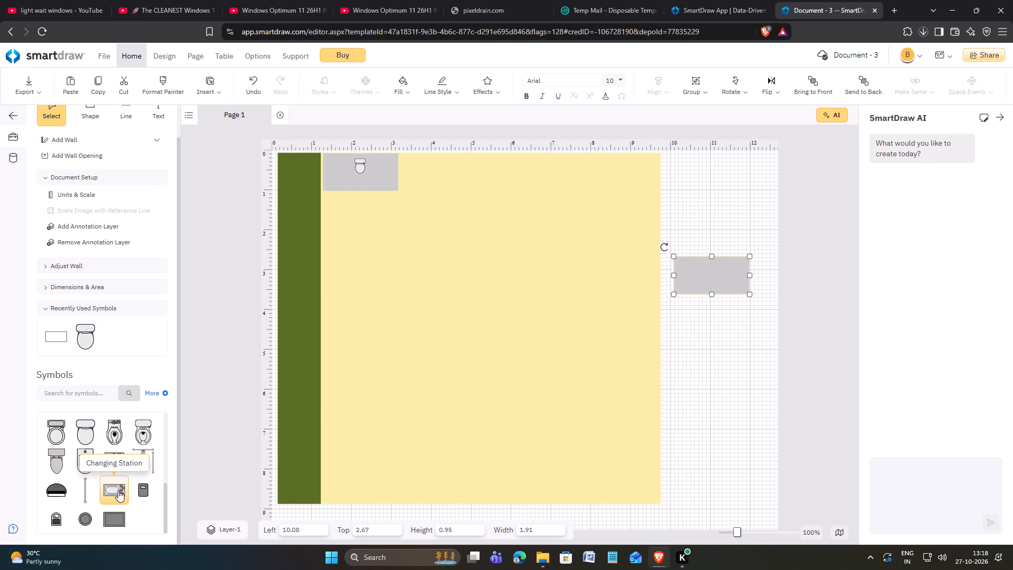
{"action": "left_click_drag", "start_coordinate": [116, 490], "coordinate": [423, 210]}
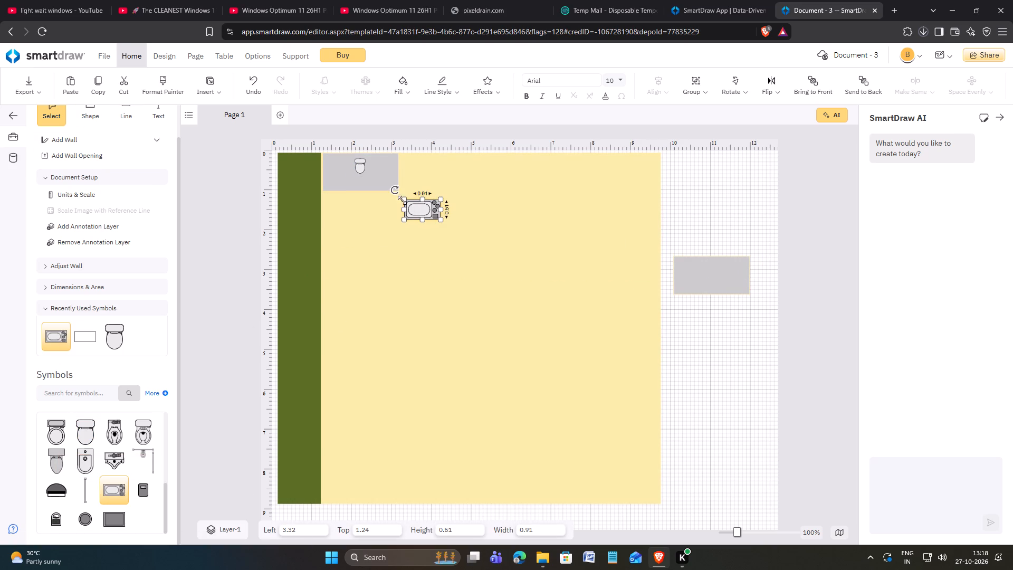
{"action": "left_click_drag", "start_coordinate": [396, 190], "coordinate": [396, 240]}
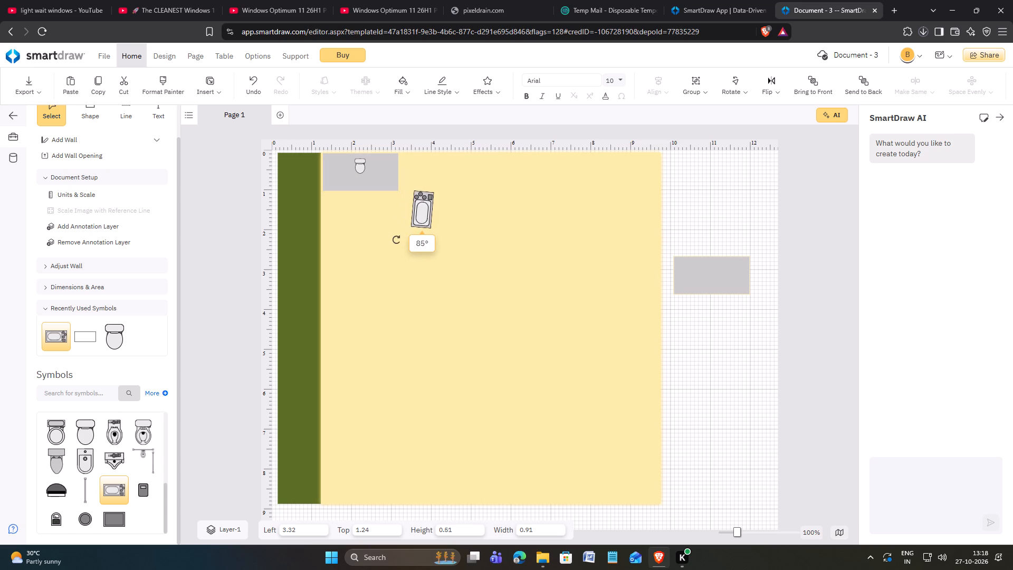
{"action": "left_click_drag", "start_coordinate": [396, 240], "coordinate": [399, 241]}
{"action": "left_click_drag", "start_coordinate": [425, 213], "coordinate": [339, 177]}
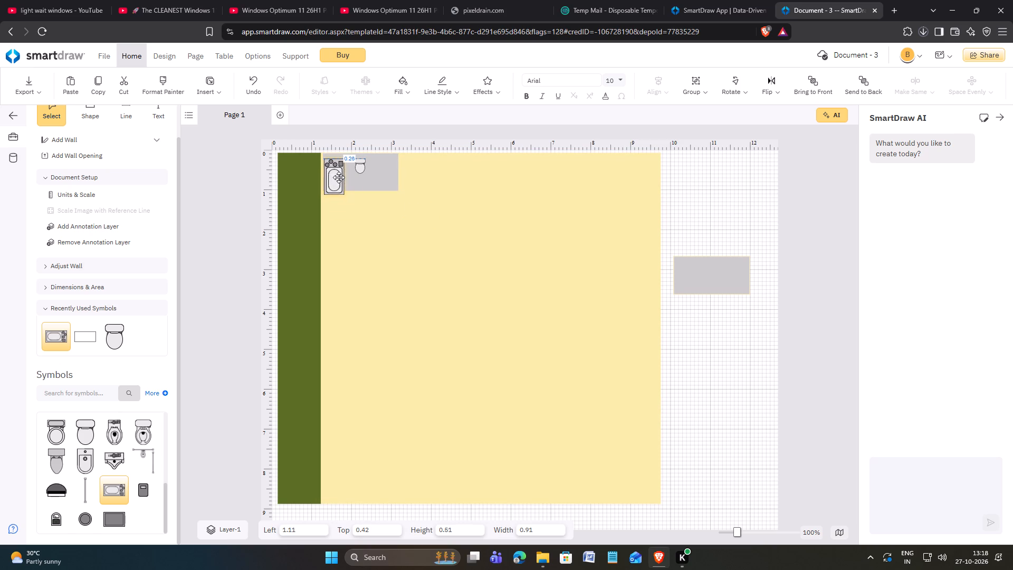
{"action": "left_click_drag", "start_coordinate": [339, 177], "coordinate": [339, 169]}
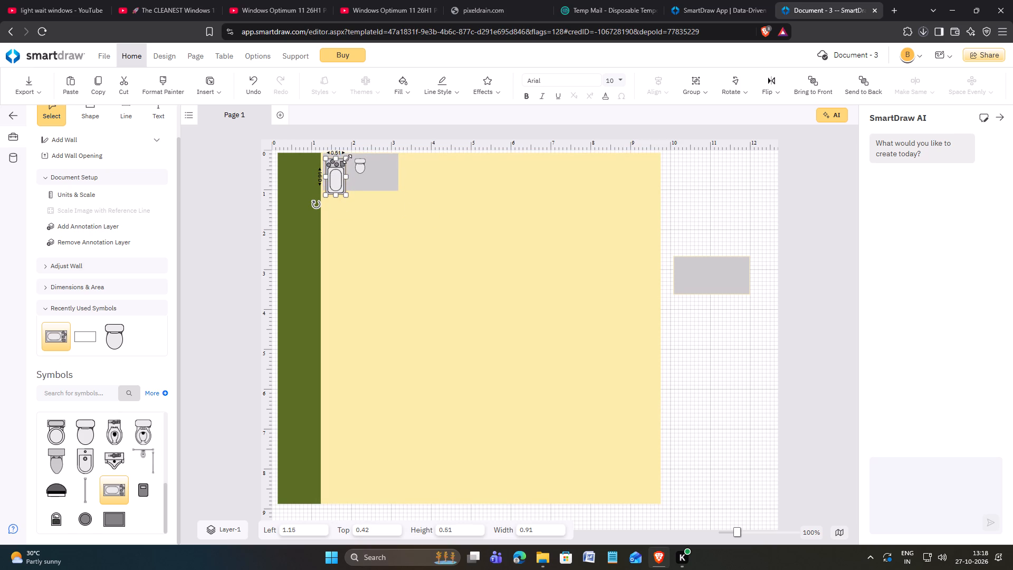
{"action": "left_click_drag", "start_coordinate": [347, 159], "coordinate": [341, 166]}
{"action": "left_click_drag", "start_coordinate": [332, 186], "coordinate": [333, 174]}
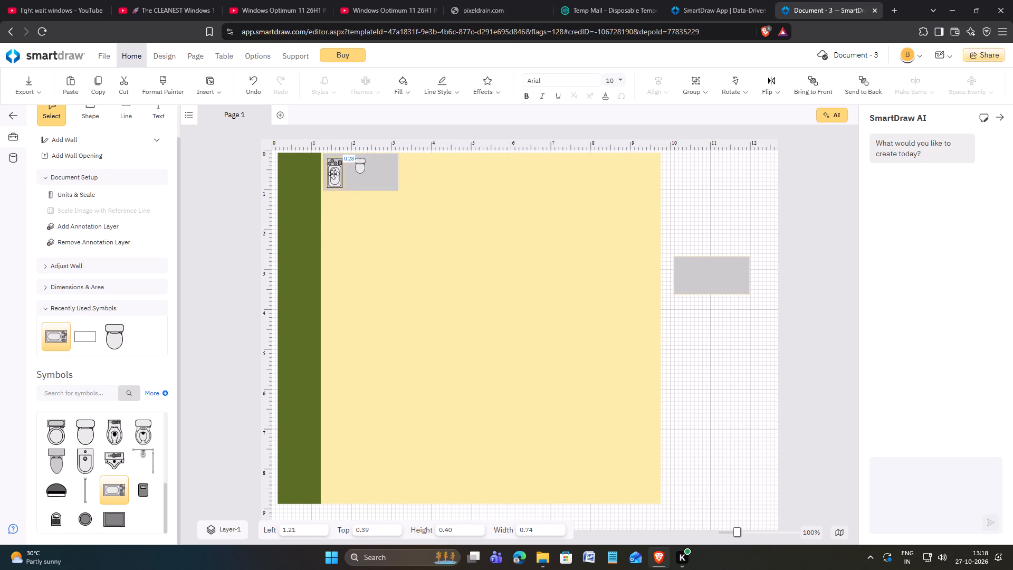
{"action": "left_click_drag", "start_coordinate": [333, 174], "coordinate": [333, 173]}
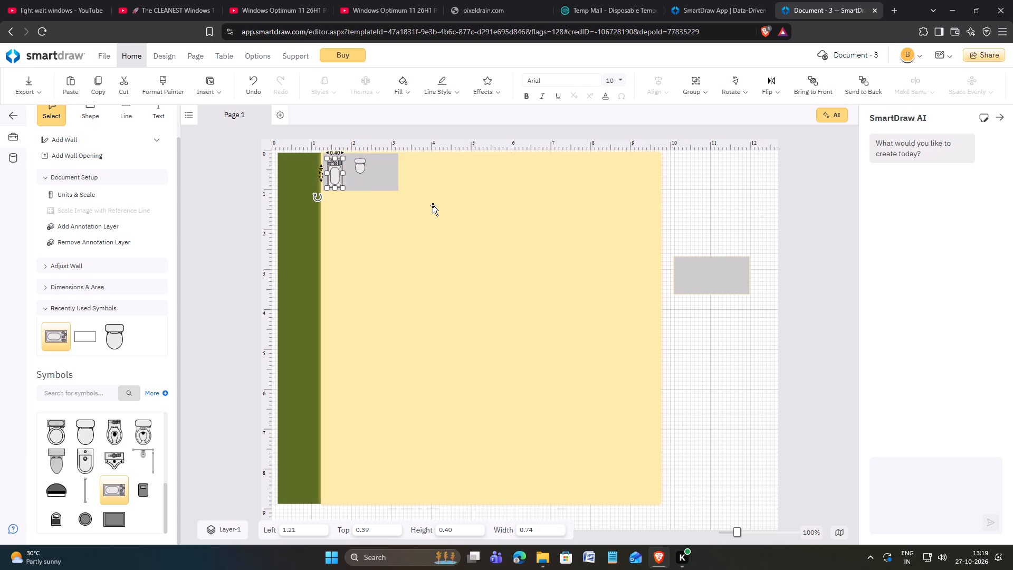
Add the dark gray rectangular symbol from the Toilets library, shrunk to about 0.35 by 0.25, to the right of the toilet in the gray block.
{"action": "scroll", "coordinate": [92, 485], "scroll_direction": "down", "scroll_amount": 2}
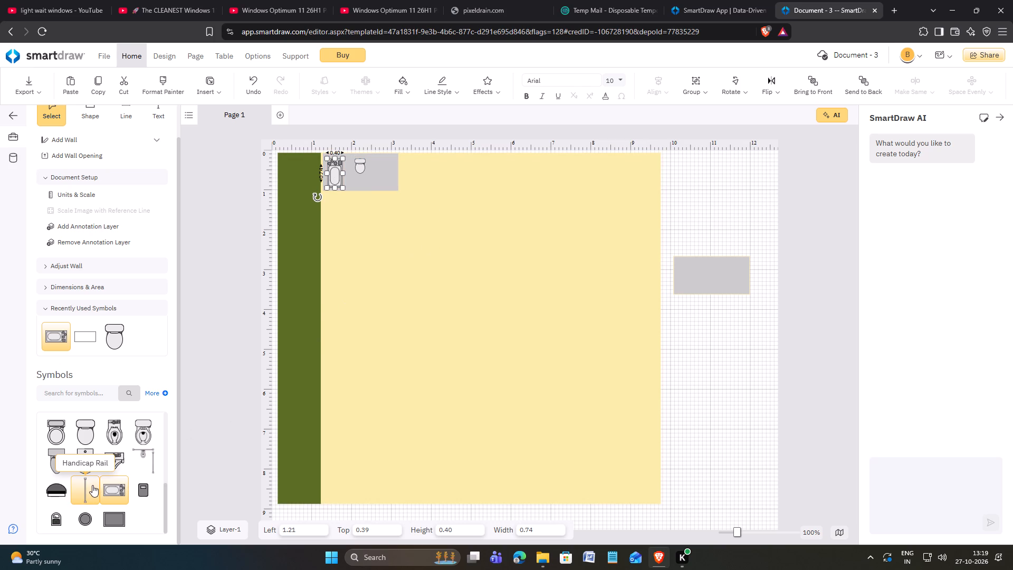
{"action": "left_click", "coordinate": [114, 516]}
{"action": "left_click_drag", "start_coordinate": [117, 518], "coordinate": [450, 325]}
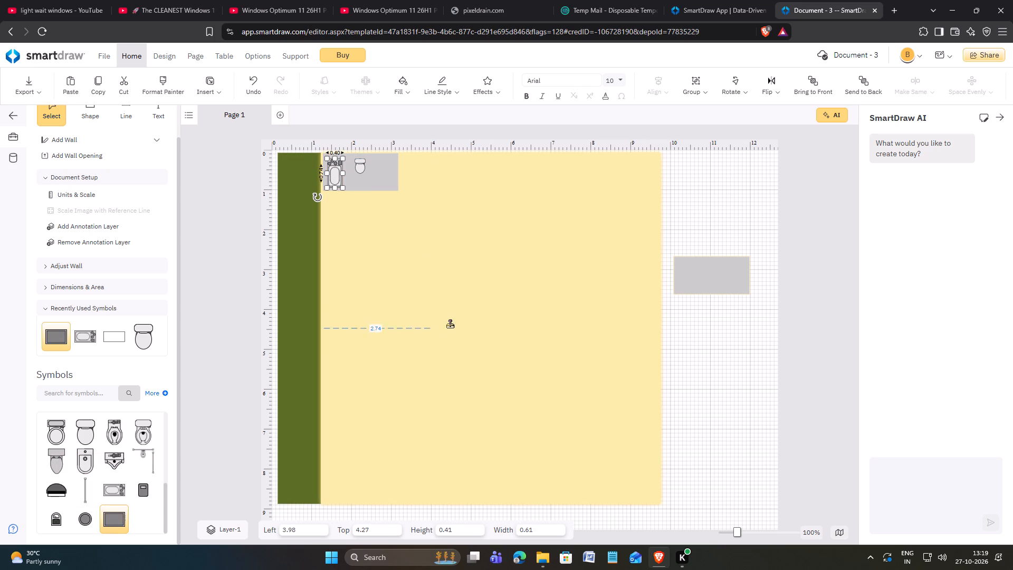
{"action": "left_click_drag", "start_coordinate": [450, 325], "coordinate": [502, 311]}
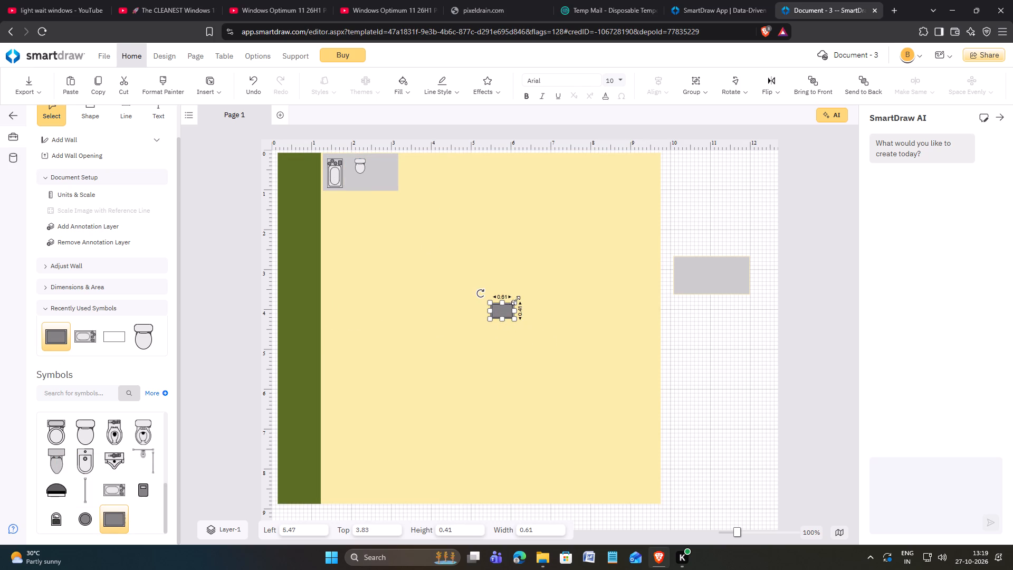
{"action": "left_click_drag", "start_coordinate": [515, 300], "coordinate": [504, 309]}
{"action": "left_click_drag", "start_coordinate": [501, 317], "coordinate": [495, 308]}
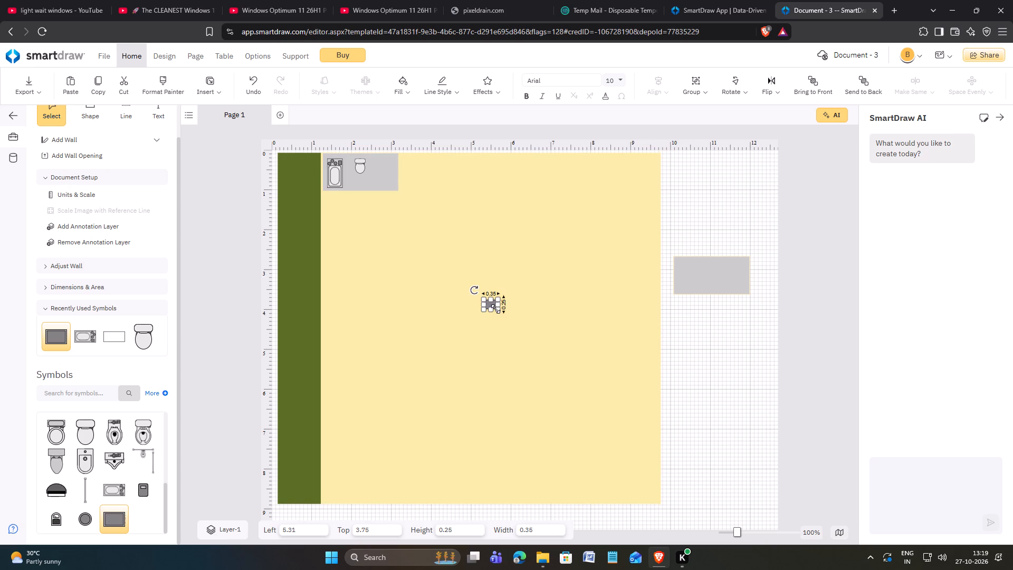
{"action": "left_click_drag", "start_coordinate": [490, 303], "coordinate": [381, 165]}
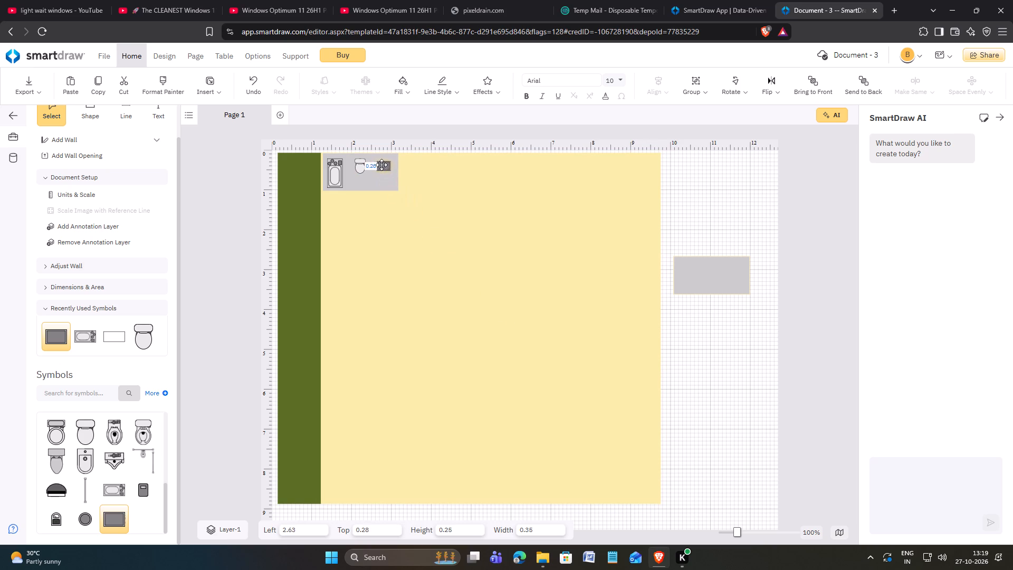
{"action": "left_click_drag", "start_coordinate": [381, 165], "coordinate": [381, 163]}
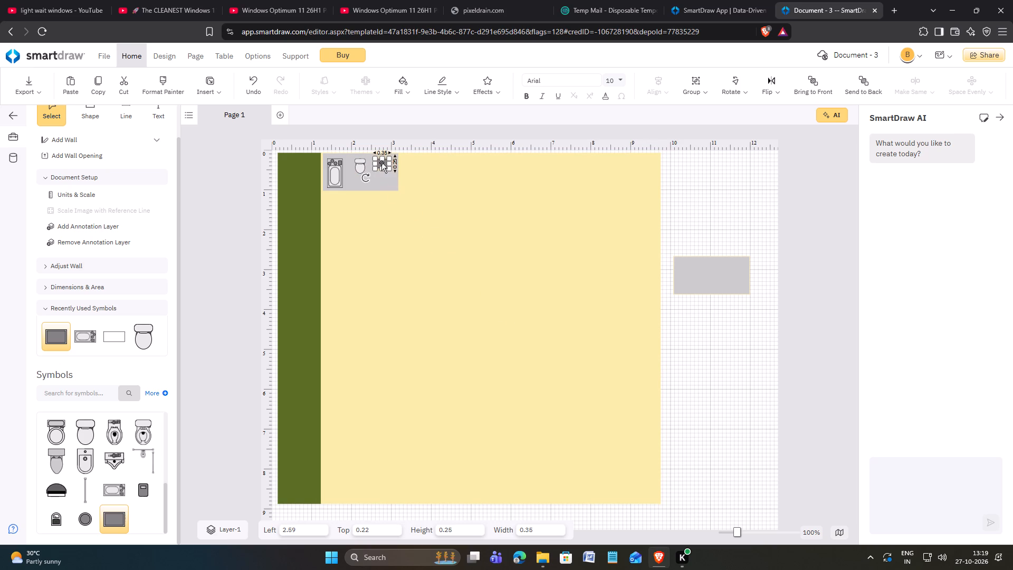
{"action": "left_click", "coordinate": [441, 220]}
Place a second light gray rectangle directly below the bathroom block, aligned with its sides, and stretch it to about 1.5 high.
{"action": "left_click", "coordinate": [108, 117]}
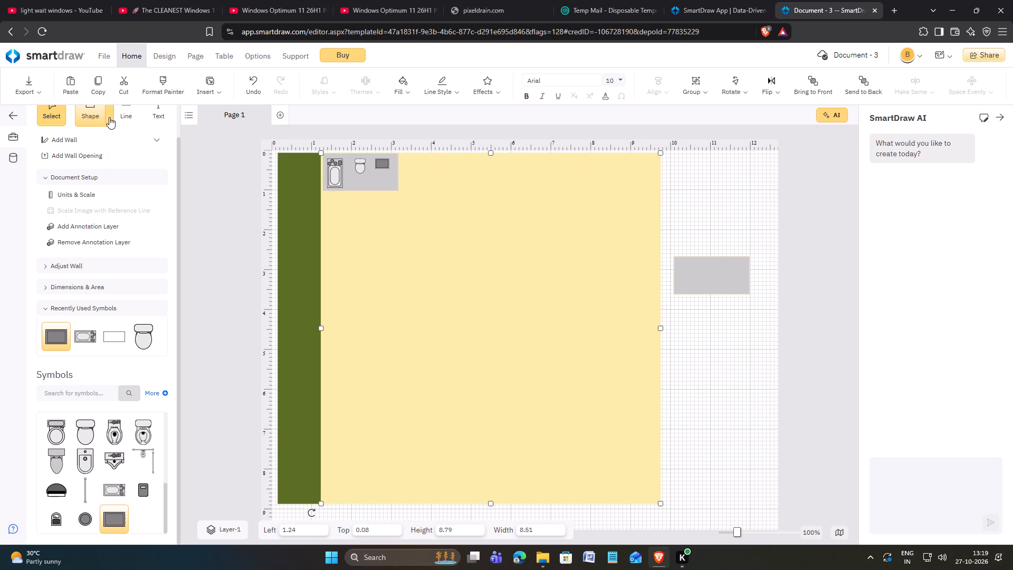
{"action": "left_click", "coordinate": [126, 153]}
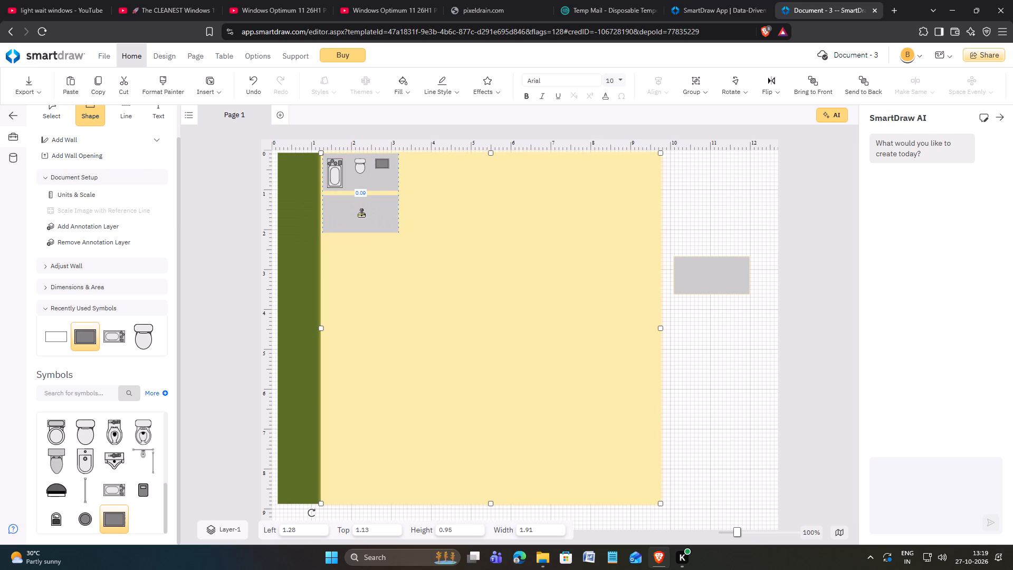
{"action": "left_click", "coordinate": [361, 214]}
{"action": "left_click_drag", "start_coordinate": [360, 233], "coordinate": [361, 243]}
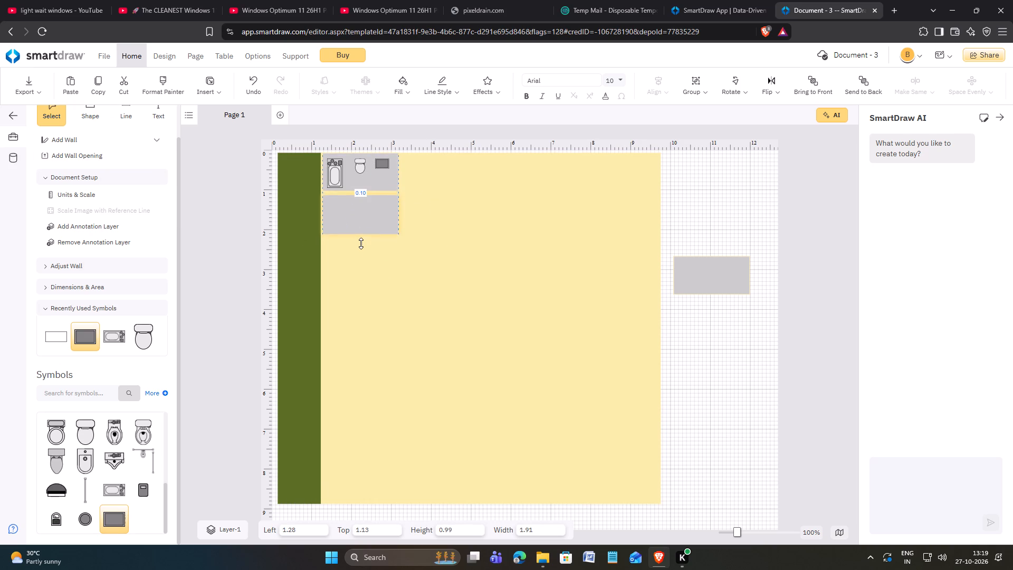
{"action": "left_click_drag", "start_coordinate": [361, 243], "coordinate": [361, 255]}
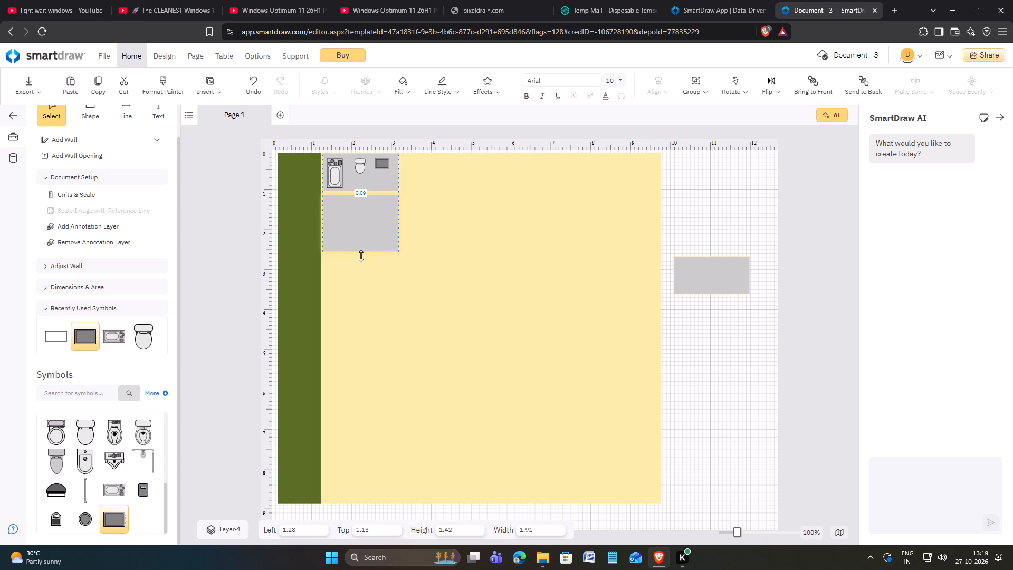
{"action": "left_click_drag", "start_coordinate": [361, 255], "coordinate": [362, 258]}
{"action": "left_click", "coordinate": [473, 260]}
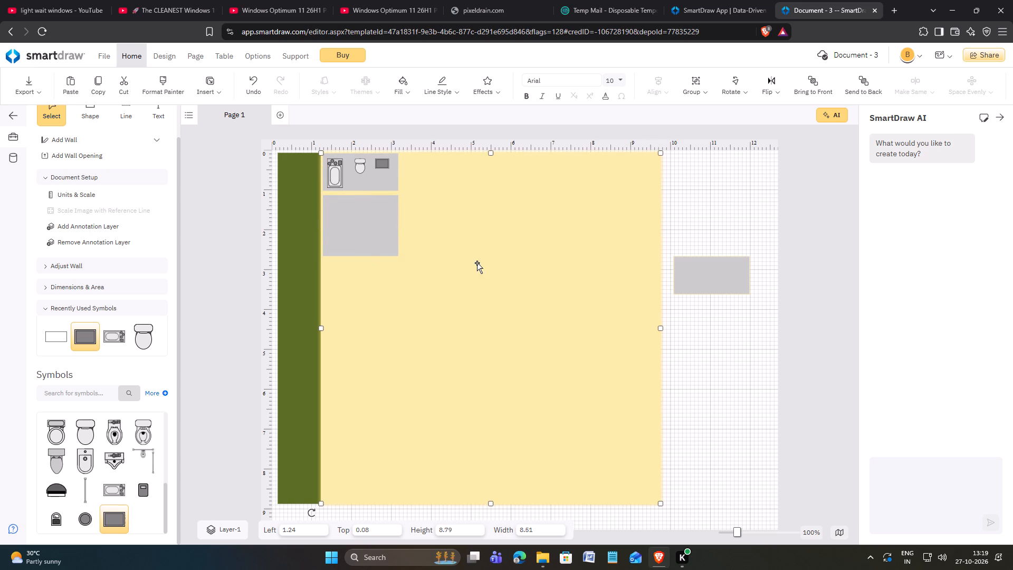
{"action": "left_click", "coordinate": [711, 366]}
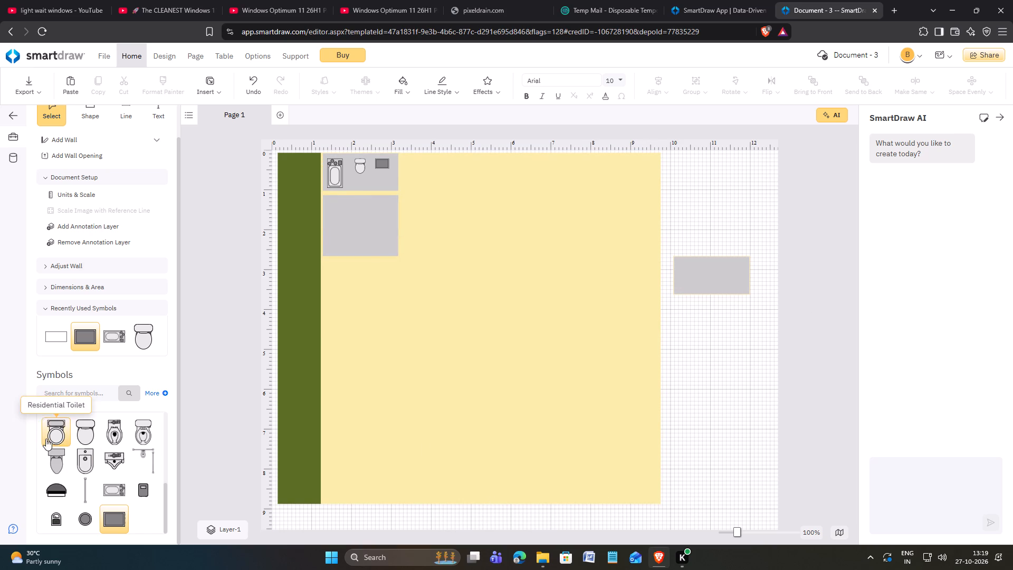
Add the framed double bed from the Beds library, shrunk to about 0.80 wide and 0.76 high, at the second gray block's upper edge.
{"action": "scroll", "coordinate": [73, 448], "scroll_direction": "up", "scroll_amount": 3}
{"action": "left_click", "coordinate": [49, 479]}
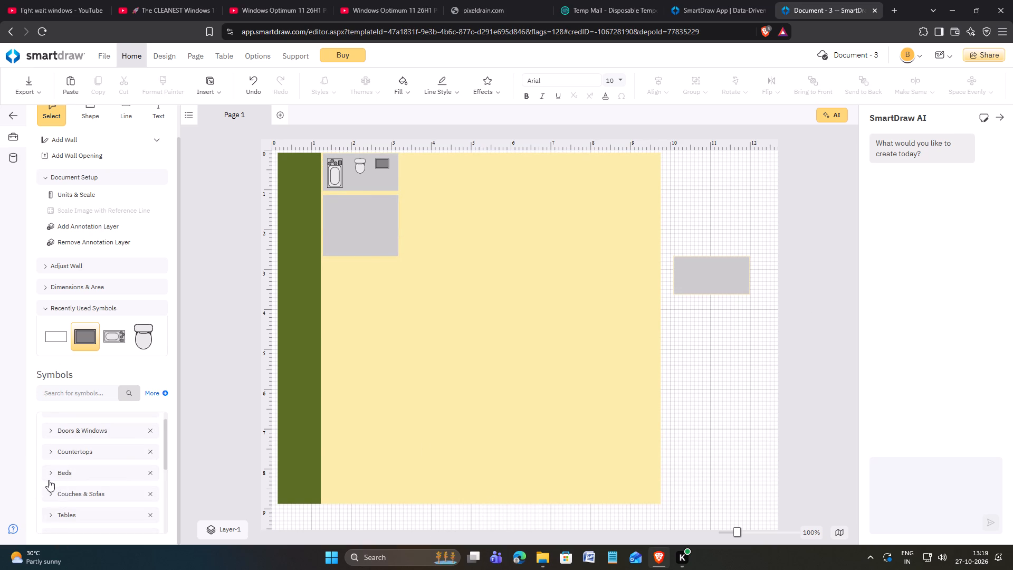
{"action": "left_click", "coordinate": [85, 508]}
{"action": "left_click_drag", "start_coordinate": [57, 508], "coordinate": [179, 445]}
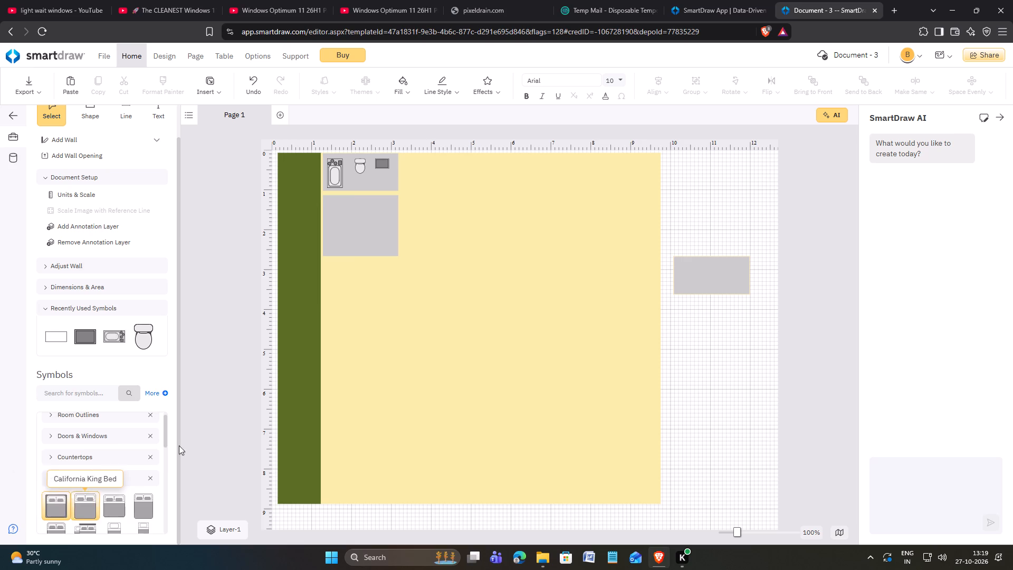
{"action": "left_click_drag", "start_coordinate": [179, 445], "coordinate": [482, 268]}
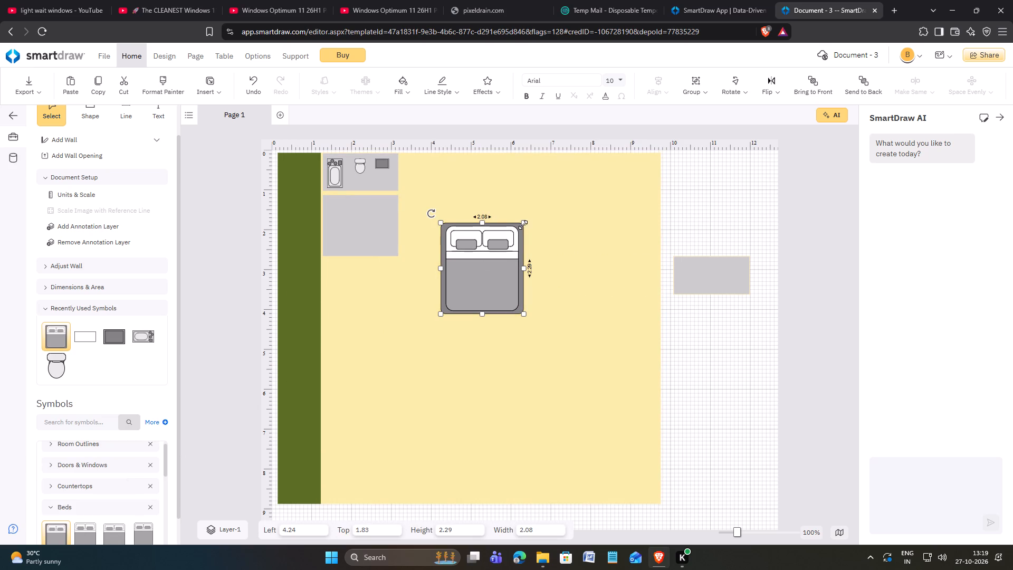
{"action": "left_click_drag", "start_coordinate": [522, 225], "coordinate": [476, 280]}
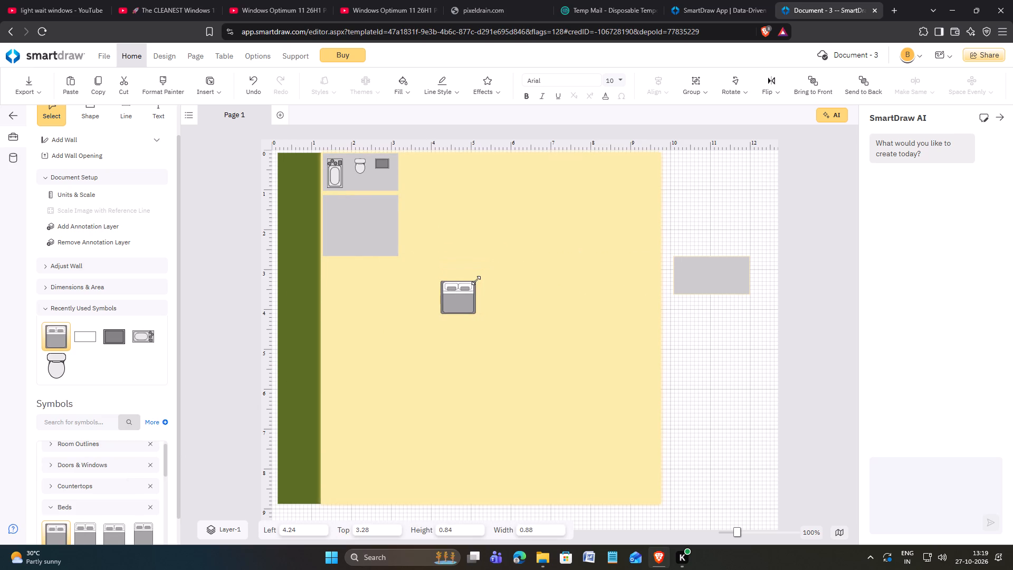
{"action": "left_click_drag", "start_coordinate": [476, 280], "coordinate": [472, 284]}
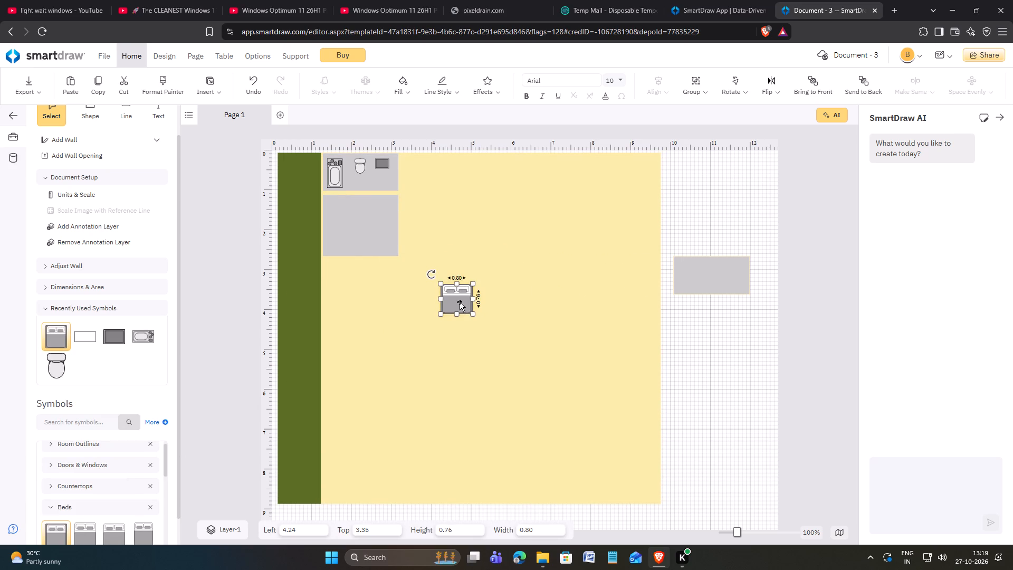
{"action": "left_click_drag", "start_coordinate": [460, 302], "coordinate": [362, 217]}
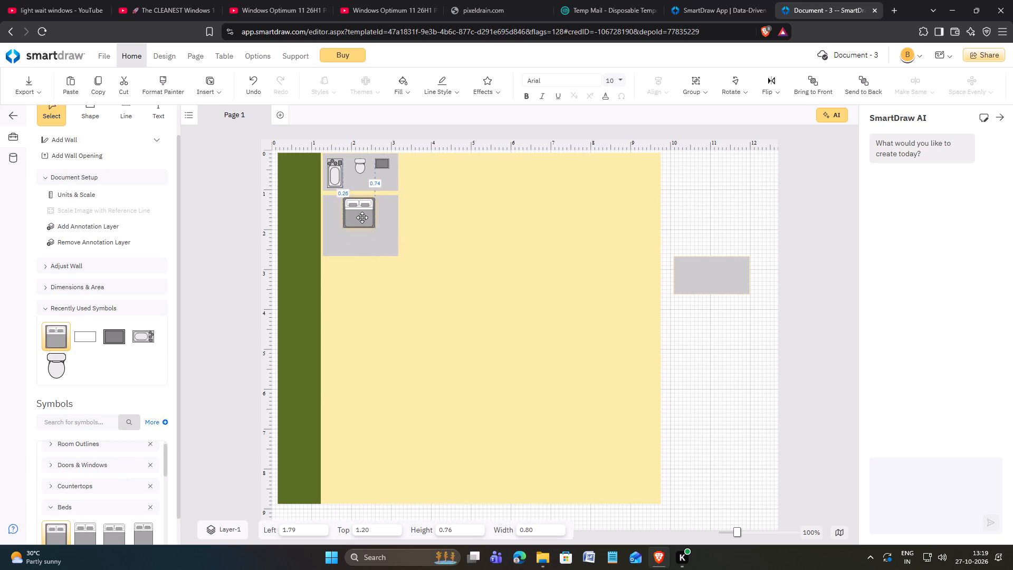
{"action": "left_click_drag", "start_coordinate": [362, 217], "coordinate": [364, 215]}
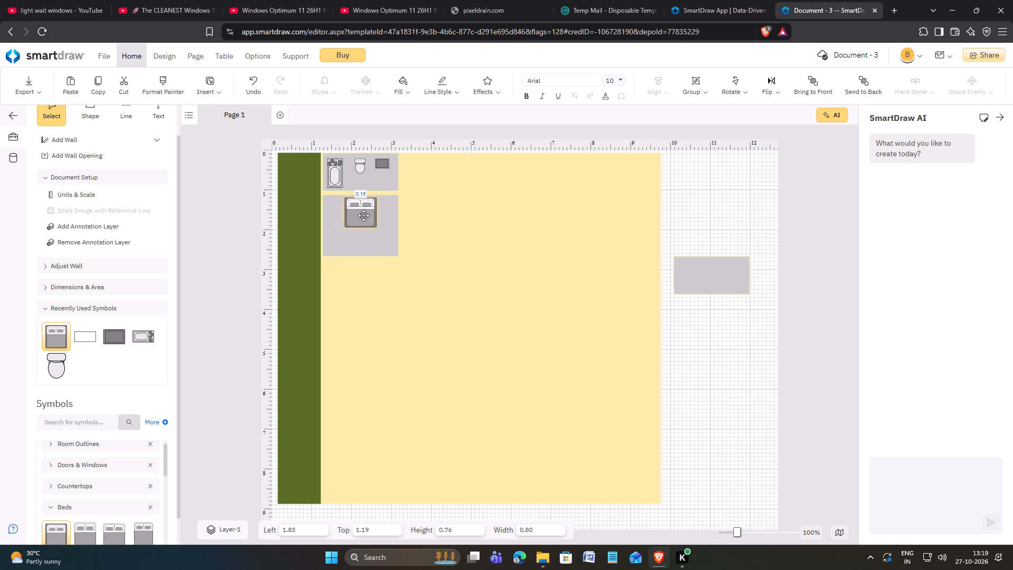
{"action": "left_click_drag", "start_coordinate": [364, 215], "coordinate": [355, 215]}
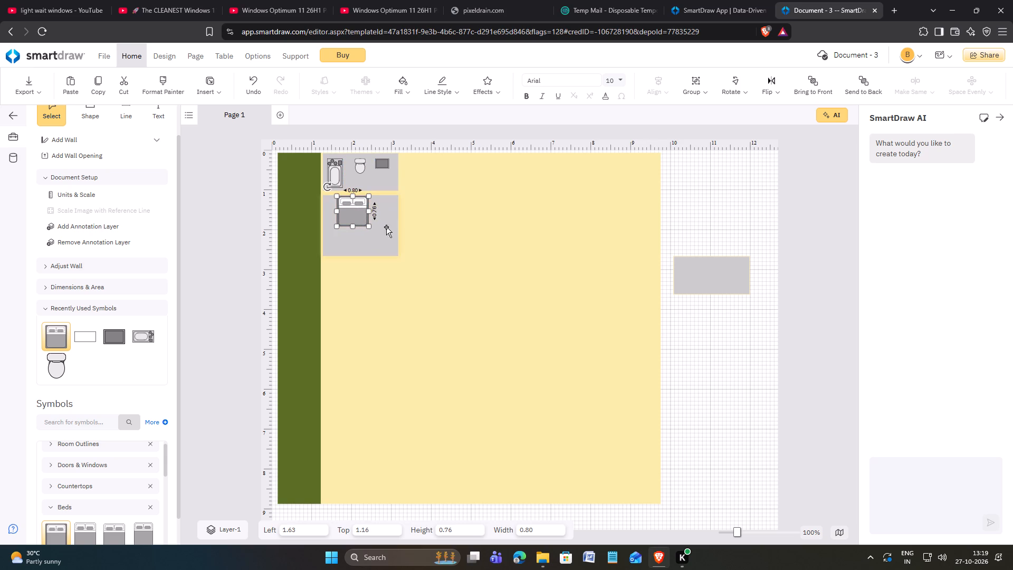
{"action": "left_click", "coordinate": [734, 387]}
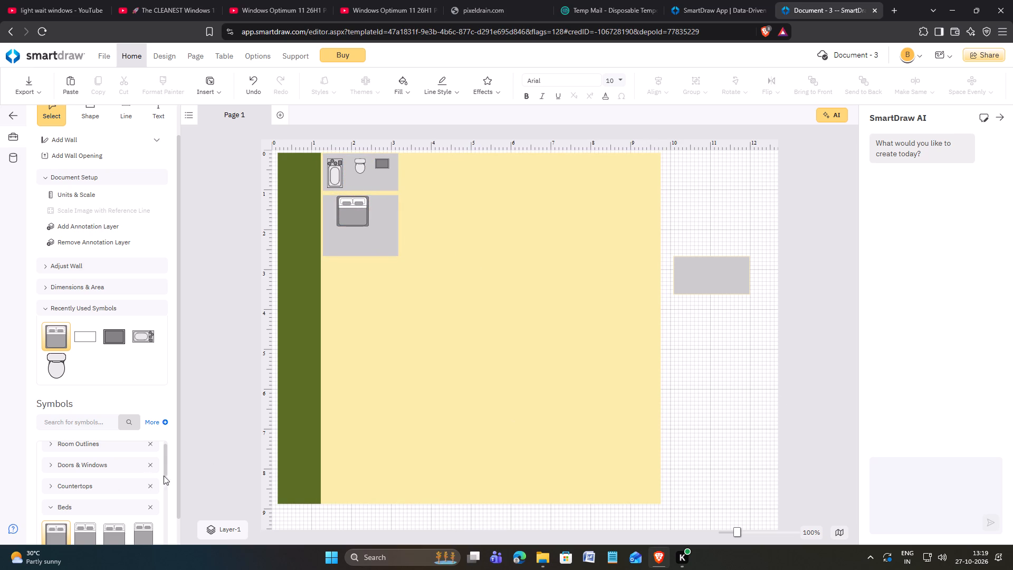
Place a Rectangle Table - 72" symbol from the Tables library in the yellow area below the gray blocks.
{"action": "left_click", "coordinate": [50, 508]}
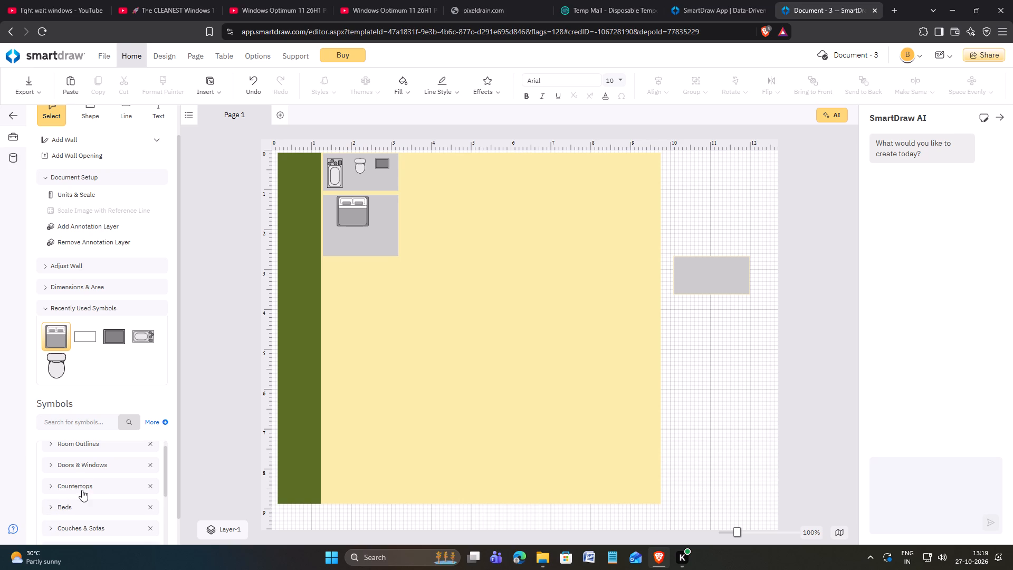
{"action": "scroll", "coordinate": [83, 491], "scroll_direction": "down", "scroll_amount": 3}
{"action": "scroll", "coordinate": [98, 495], "scroll_direction": "up", "scroll_amount": 2}
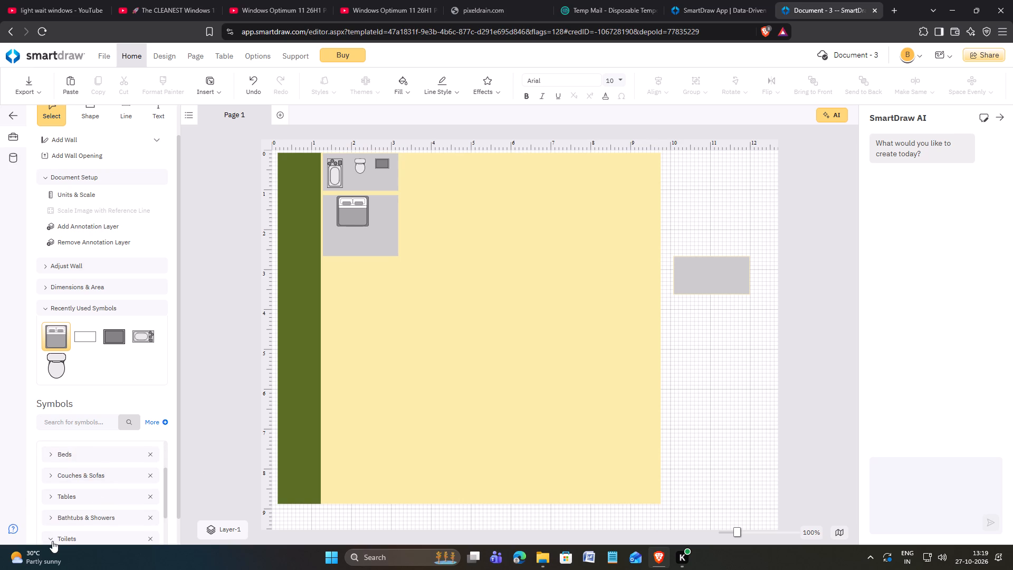
{"action": "left_click", "coordinate": [51, 539]}
{"action": "left_click", "coordinate": [54, 515]}
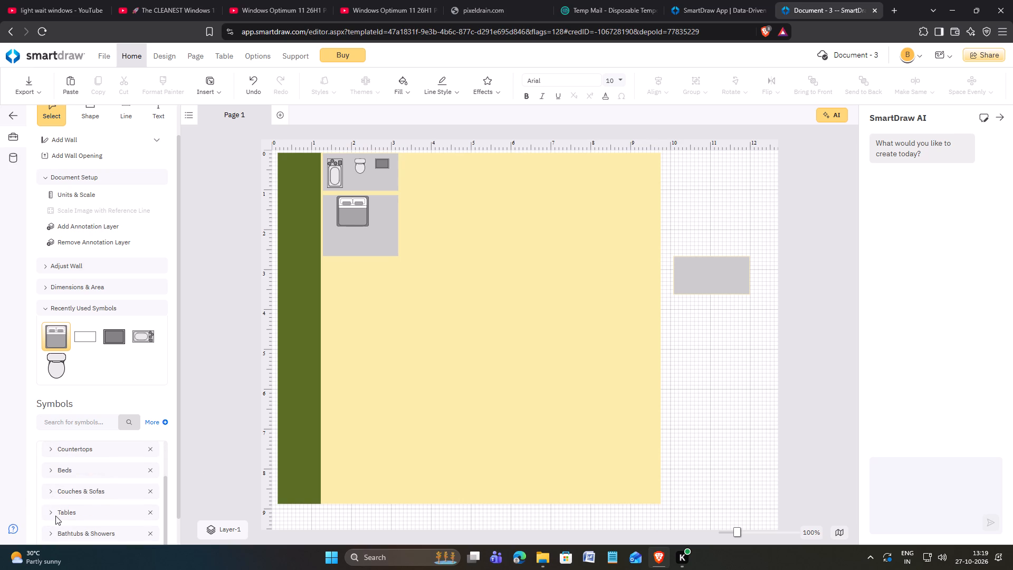
{"action": "left_click", "coordinate": [51, 513]}
{"action": "scroll", "coordinate": [132, 482], "scroll_direction": "down", "scroll_amount": 2}
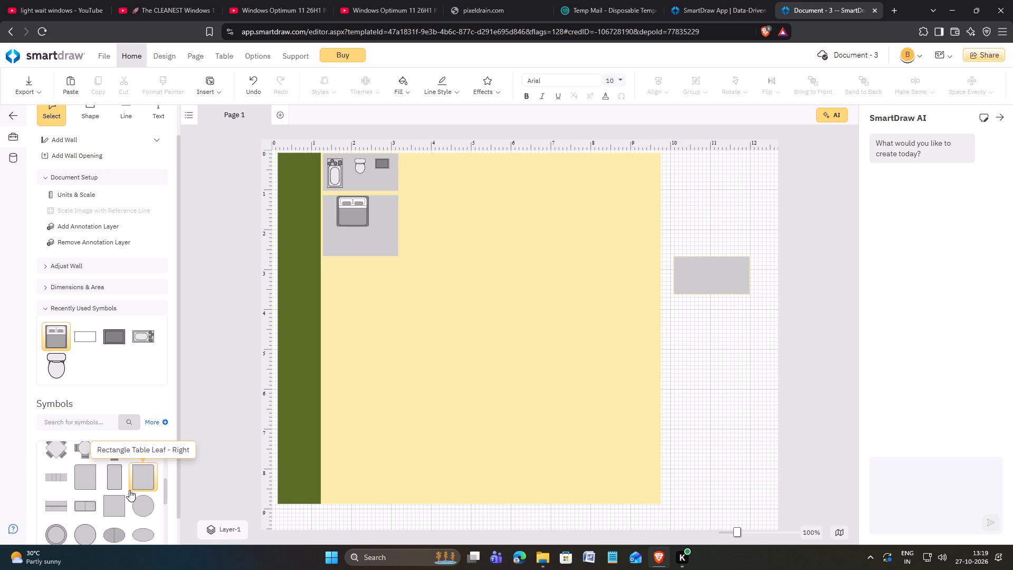
{"action": "scroll", "coordinate": [104, 489], "scroll_direction": "down", "scroll_amount": 1}
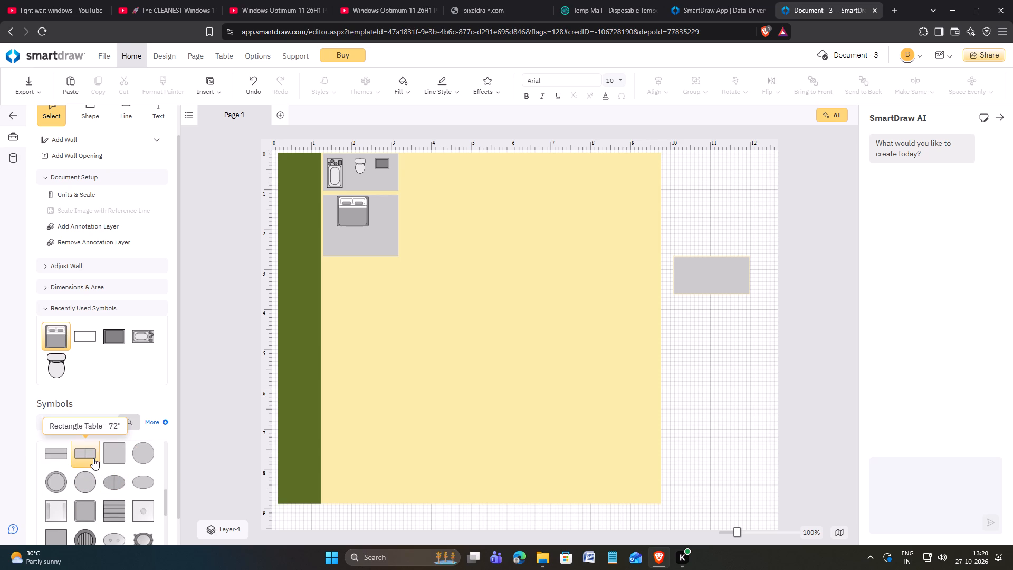
{"action": "left_click_drag", "start_coordinate": [90, 452], "coordinate": [582, 303]}
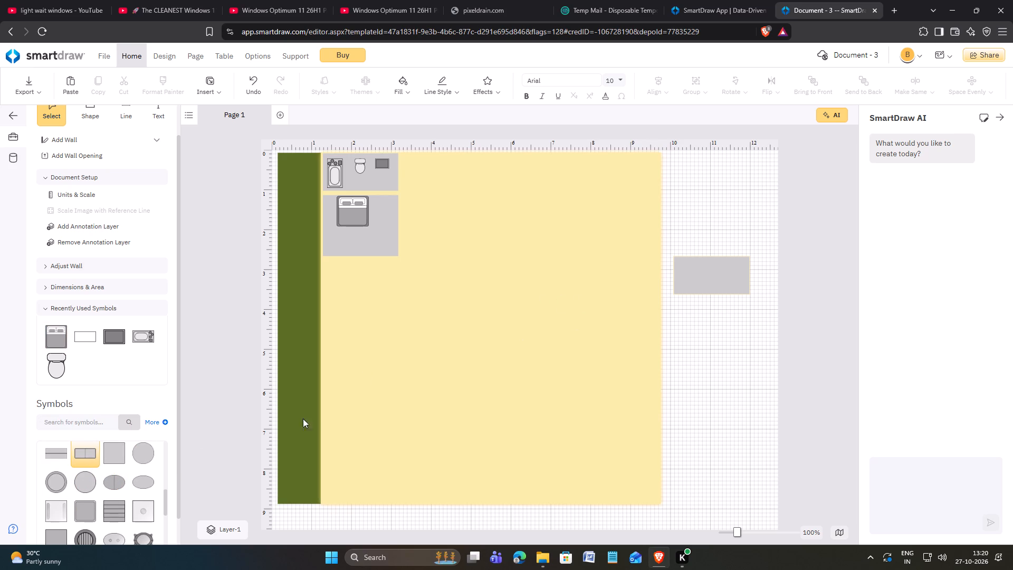
{"action": "left_click_drag", "start_coordinate": [87, 452], "coordinate": [436, 332]}
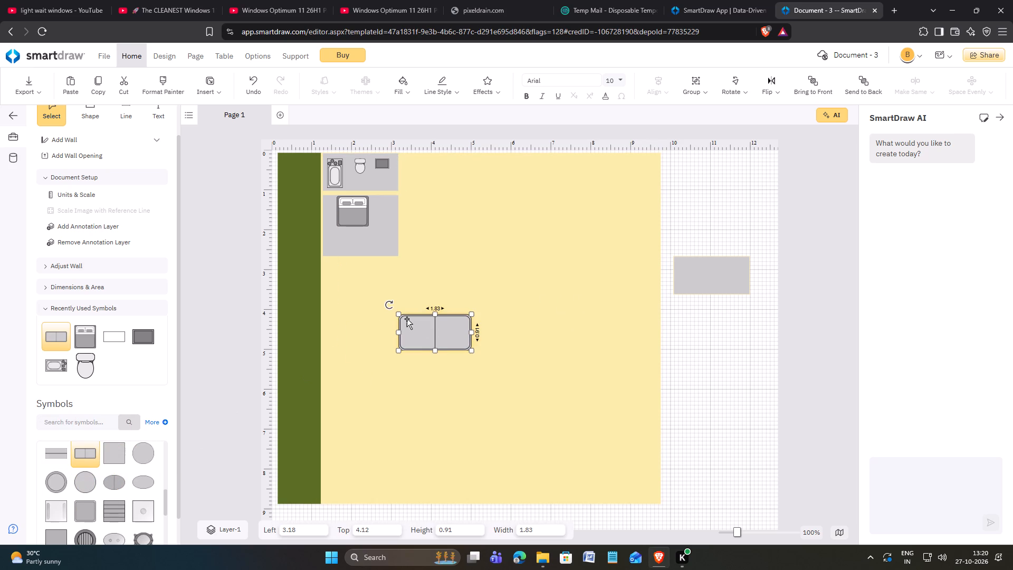
Shrink the table to about 1.14 by 0.32, turn it upright, and fit it against the bedroom block's right edge.
{"action": "left_click_drag", "start_coordinate": [398, 315], "coordinate": [401, 337]}
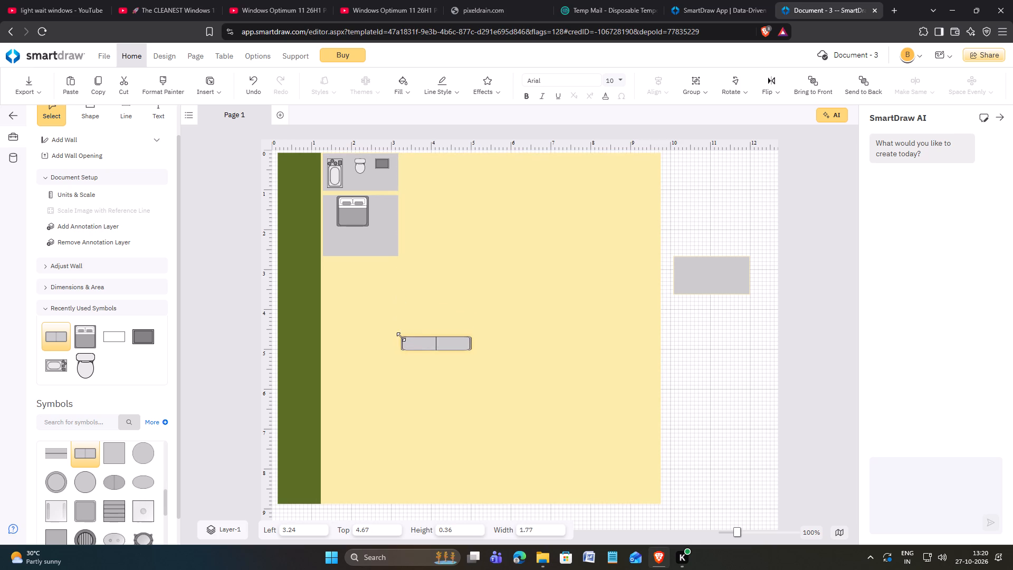
{"action": "left_click_drag", "start_coordinate": [401, 337], "coordinate": [426, 337]}
{"action": "left_click_drag", "start_coordinate": [416, 332], "coordinate": [437, 370]}
{"action": "left_click", "coordinate": [437, 370]}
{"action": "left_click_drag", "start_coordinate": [448, 348], "coordinate": [395, 239]}
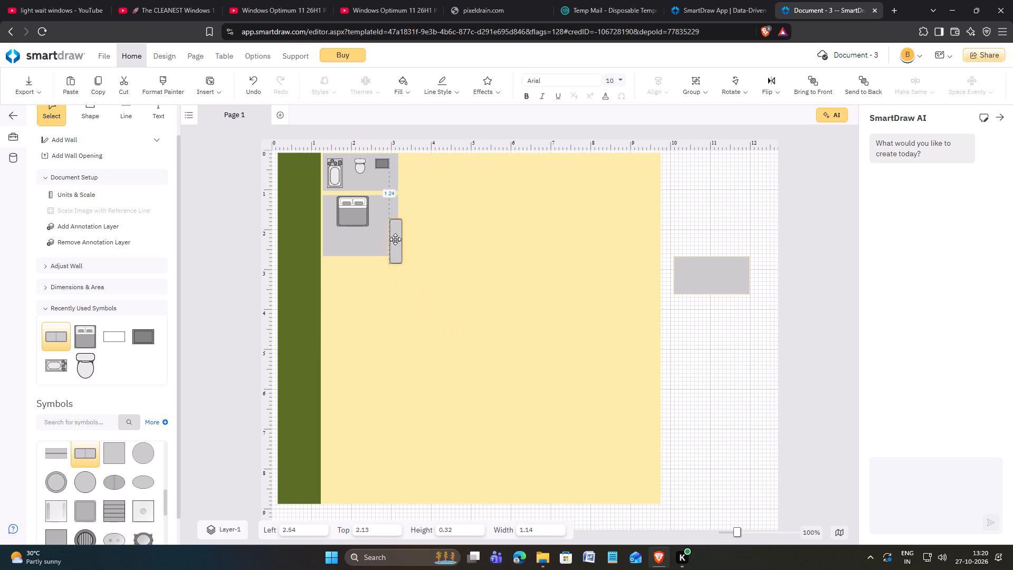
{"action": "left_click_drag", "start_coordinate": [395, 239], "coordinate": [391, 221]}
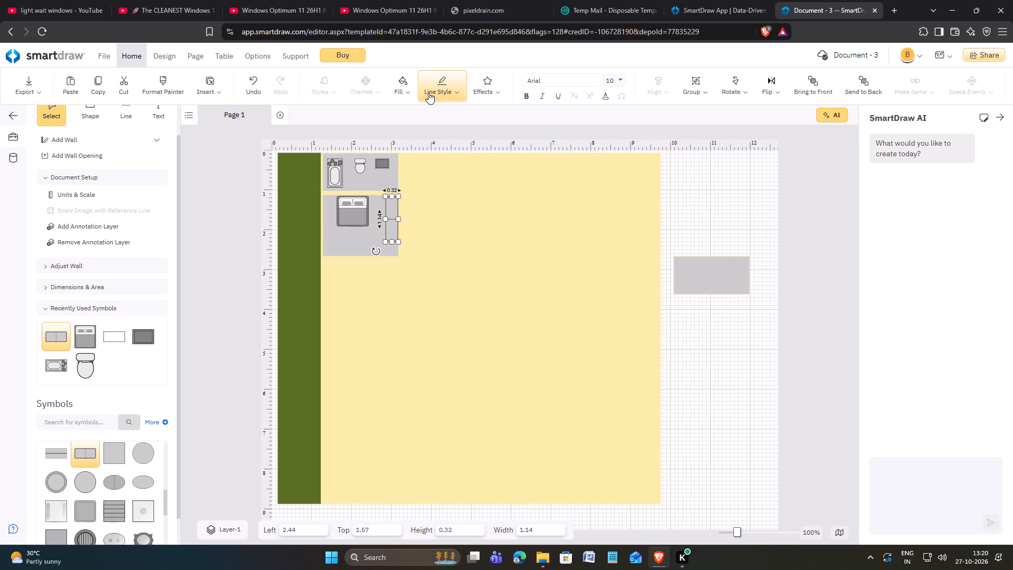
Fill the narrow upright table beside the bed with orange.
{"action": "left_click", "coordinate": [413, 94]}
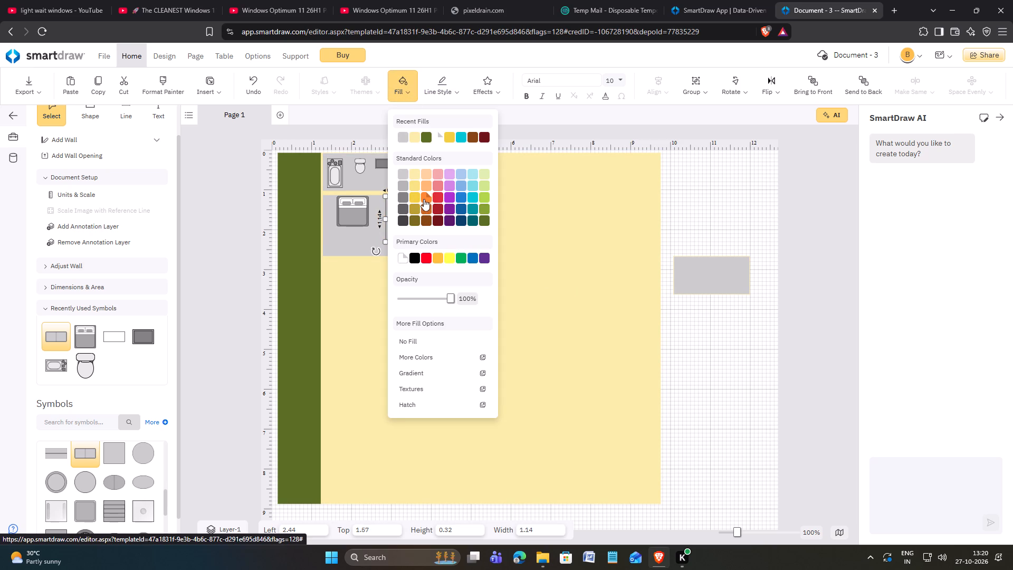
{"action": "left_click", "coordinate": [425, 198]}
{"action": "left_click", "coordinate": [690, 224]}
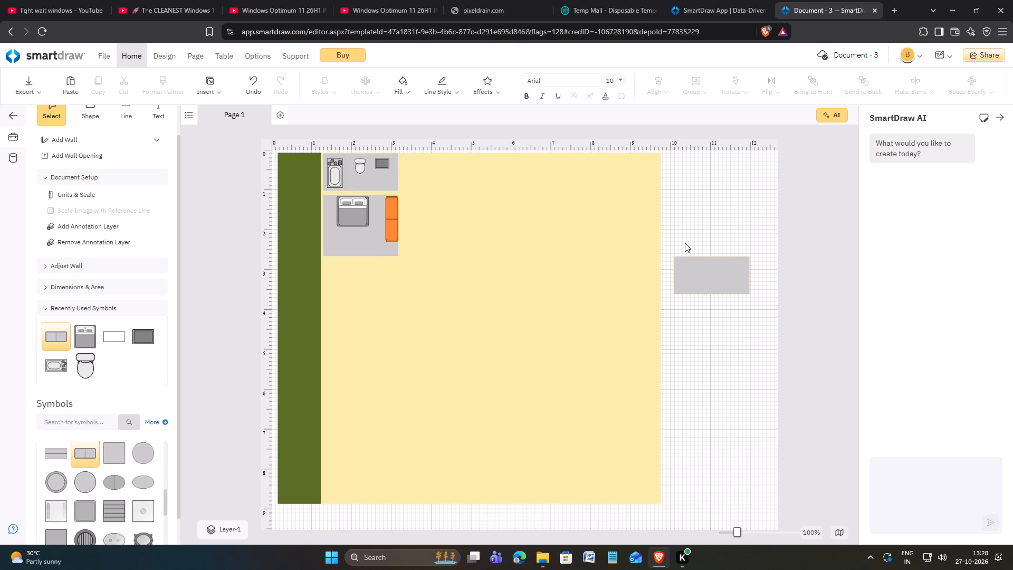
Move the spare gray rectangle directly below the bedroom block, aligned with its sides, and stretch it to about 1.5 high.
{"action": "left_click", "coordinate": [714, 280]}
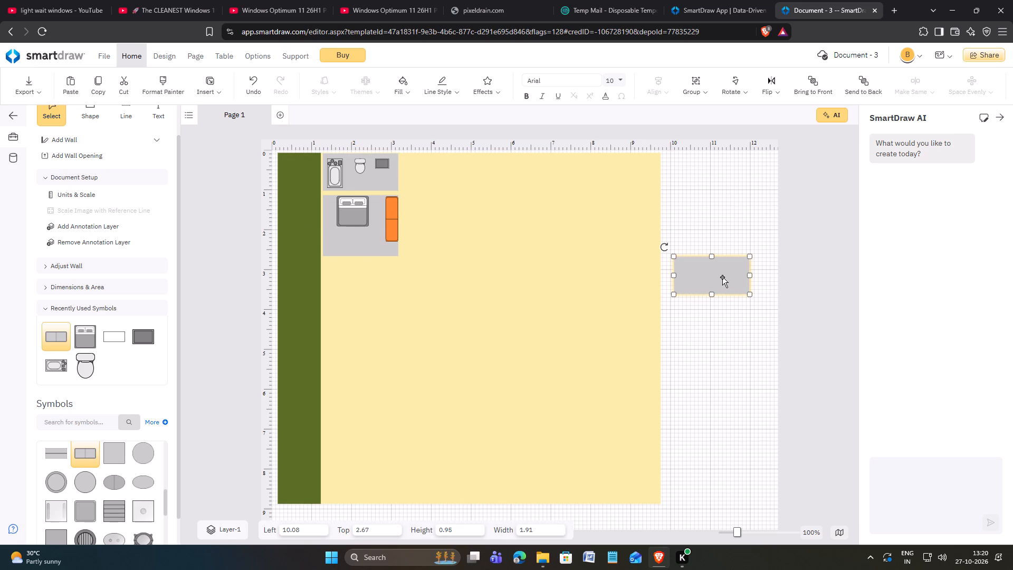
{"action": "left_click_drag", "start_coordinate": [722, 277], "coordinate": [370, 284]}
{"action": "left_click", "coordinate": [370, 284]}
{"action": "left_click_drag", "start_coordinate": [362, 299], "coordinate": [364, 346]}
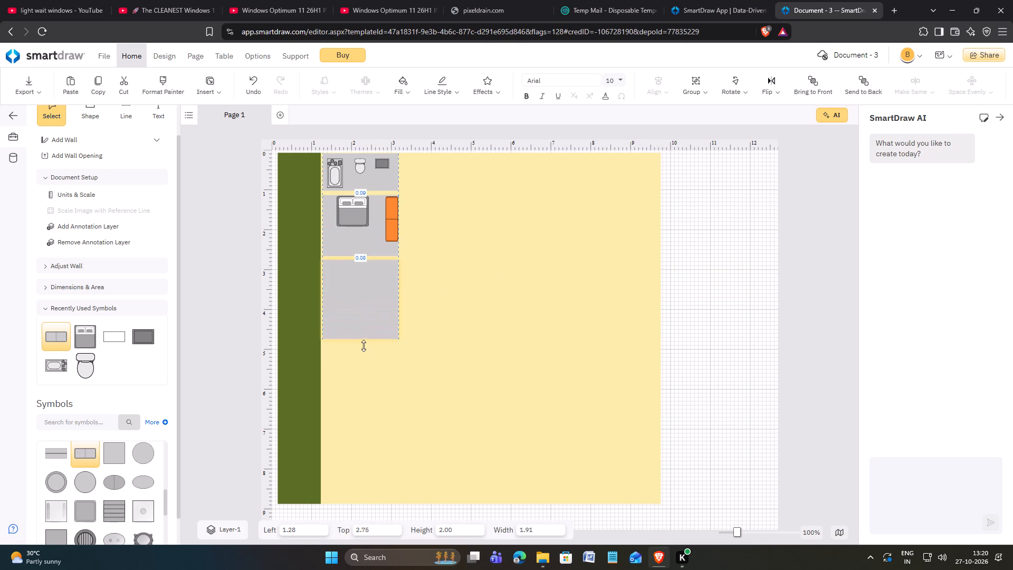
{"action": "left_click_drag", "start_coordinate": [364, 346], "coordinate": [364, 318]}
{"action": "left_click", "coordinate": [730, 301]}
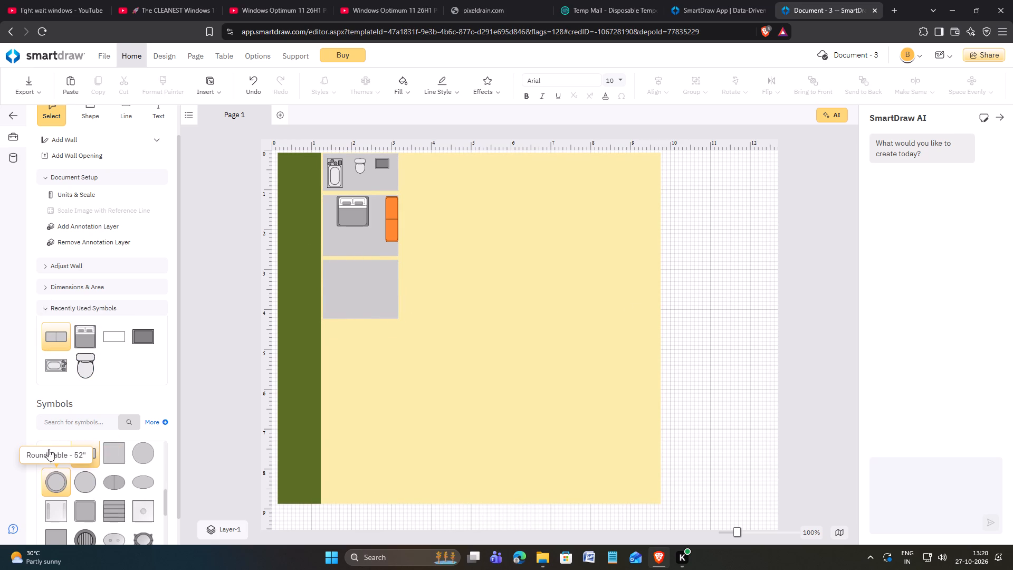
Add a Queen Bed from the Beds library, shrunk to about 1.08 by 0.89, against the top edge of the third gray block.
{"action": "scroll", "coordinate": [52, 468], "scroll_direction": "up", "scroll_amount": 4}
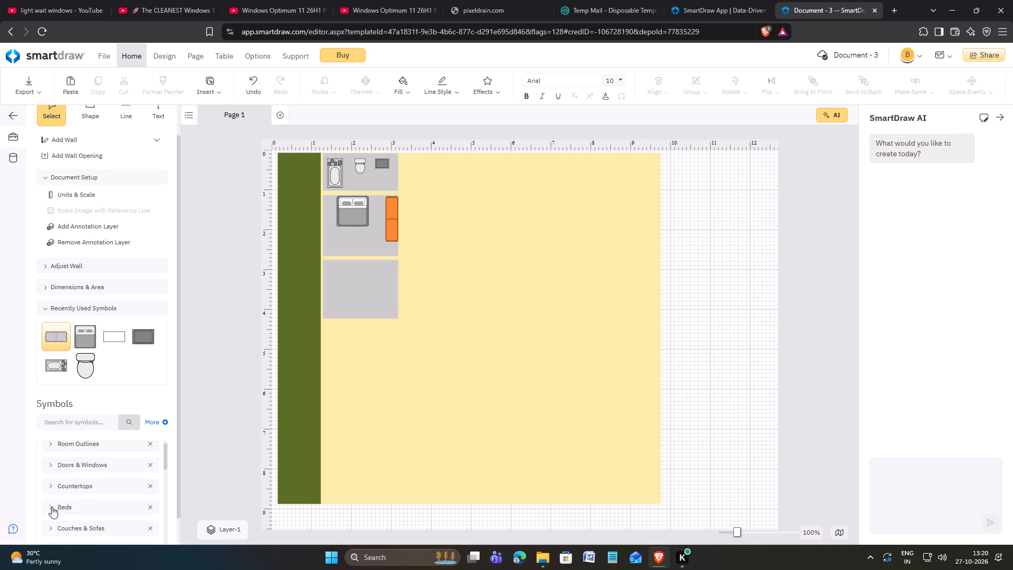
{"action": "left_click", "coordinate": [52, 507]}
{"action": "scroll", "coordinate": [111, 480], "scroll_direction": "down", "scroll_amount": 1}
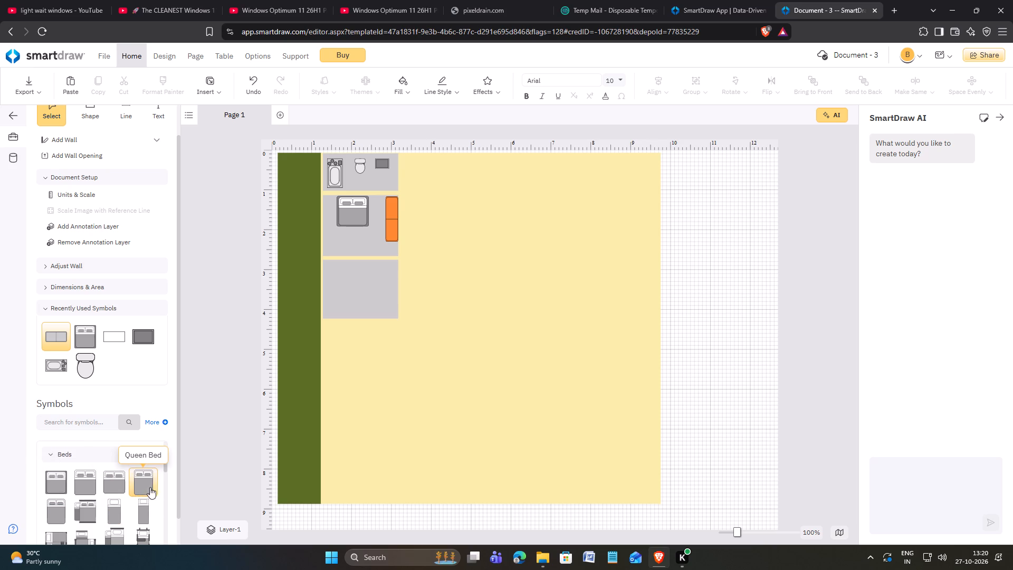
{"action": "left_click_drag", "start_coordinate": [146, 486], "coordinate": [458, 327]}
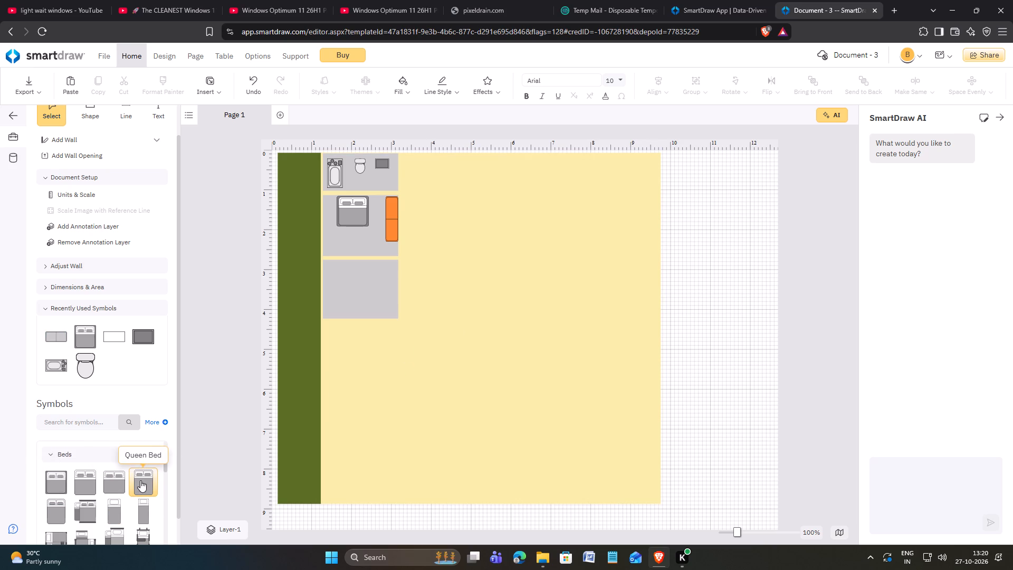
{"action": "left_click_drag", "start_coordinate": [140, 481], "coordinate": [480, 314]}
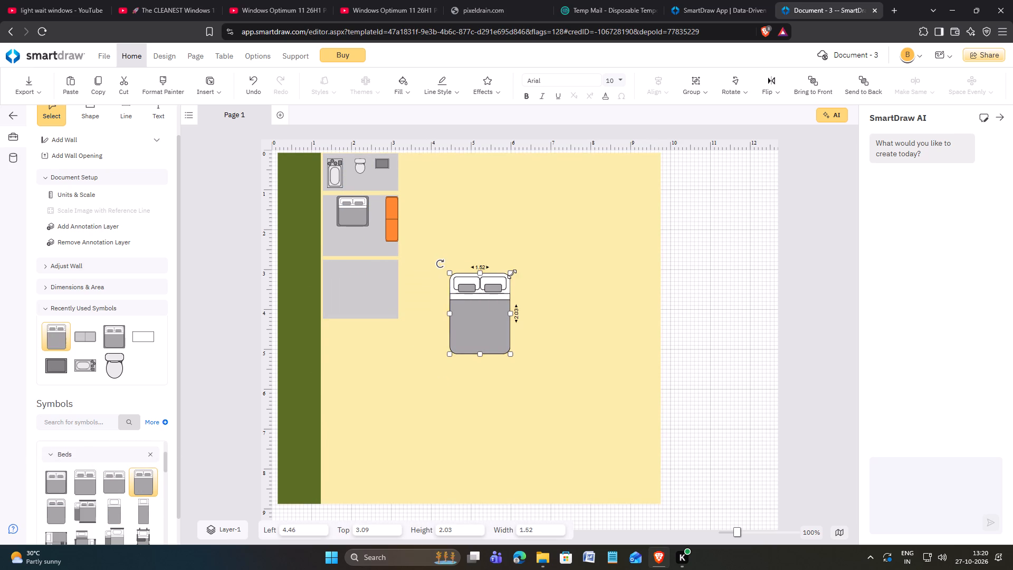
{"action": "left_click_drag", "start_coordinate": [512, 274], "coordinate": [484, 310]}
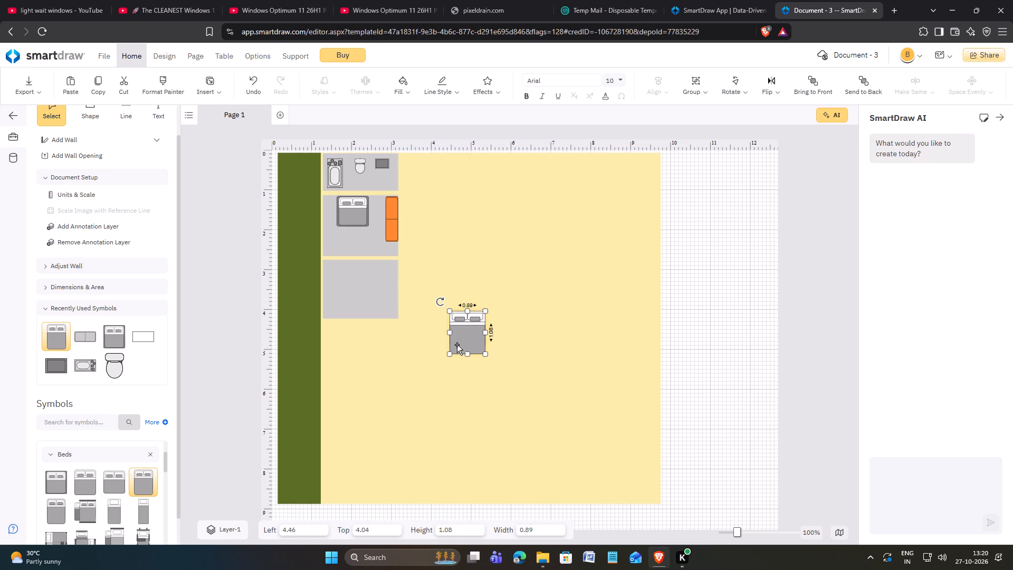
{"action": "left_click_drag", "start_coordinate": [467, 329], "coordinate": [357, 279]}
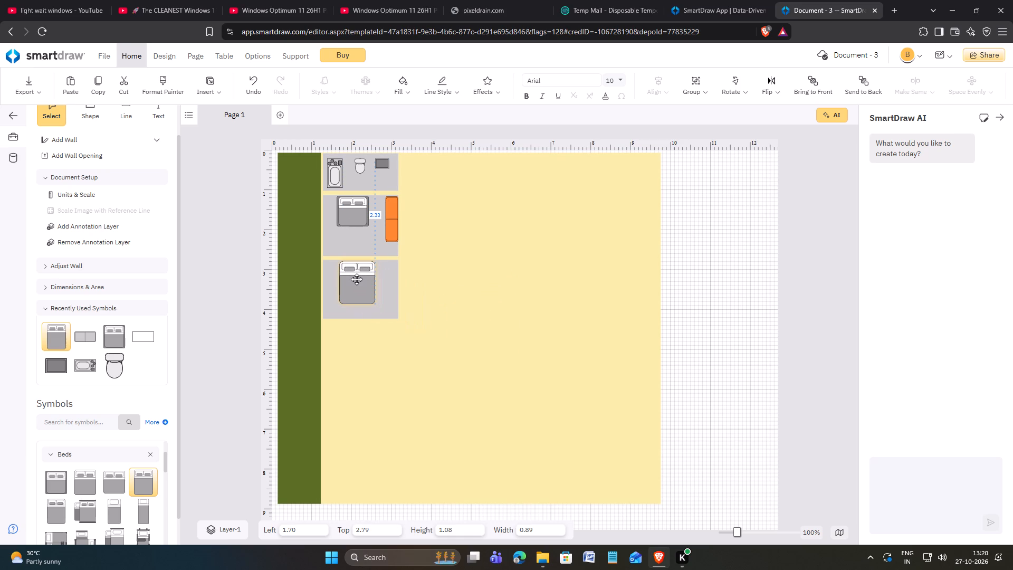
{"action": "left_click_drag", "start_coordinate": [357, 279], "coordinate": [356, 279]}
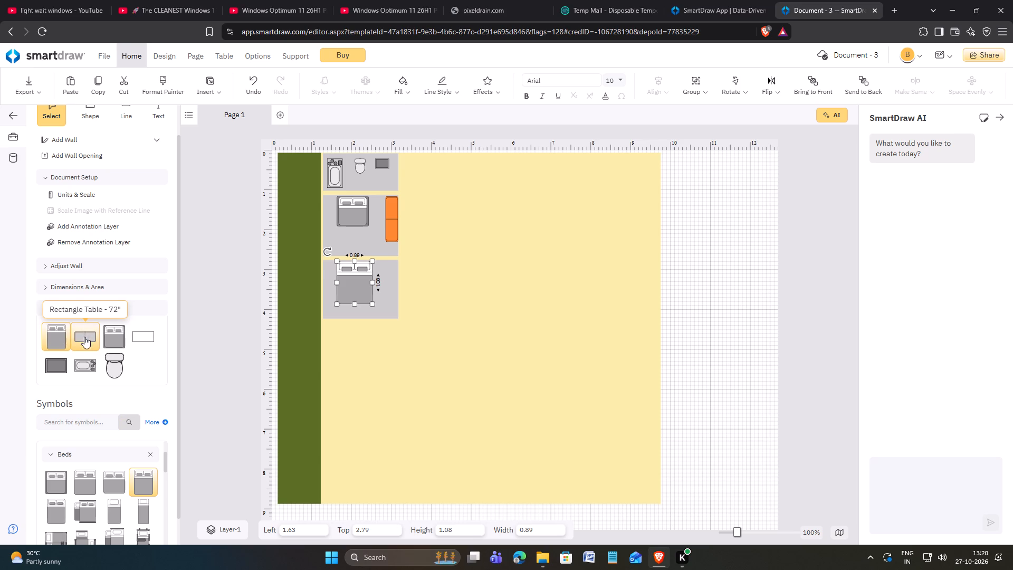
Place another Rectangle Table - 72" below the gray blocks, turn it upright and shrink it to about 1.10 by 0.45.
{"action": "left_click_drag", "start_coordinate": [84, 337], "coordinate": [406, 356]}
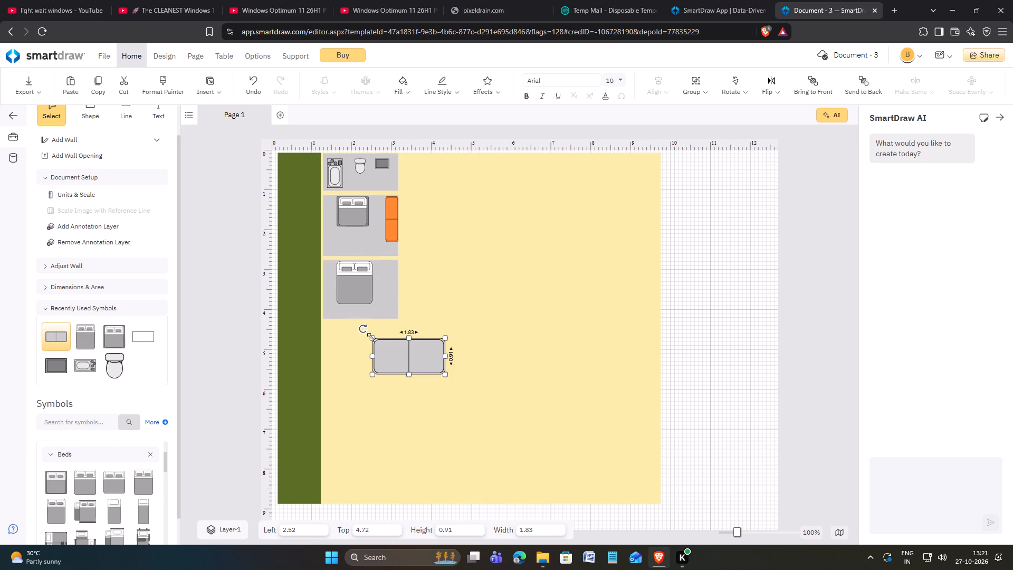
{"action": "left_click_drag", "start_coordinate": [361, 329], "coordinate": [384, 393]}
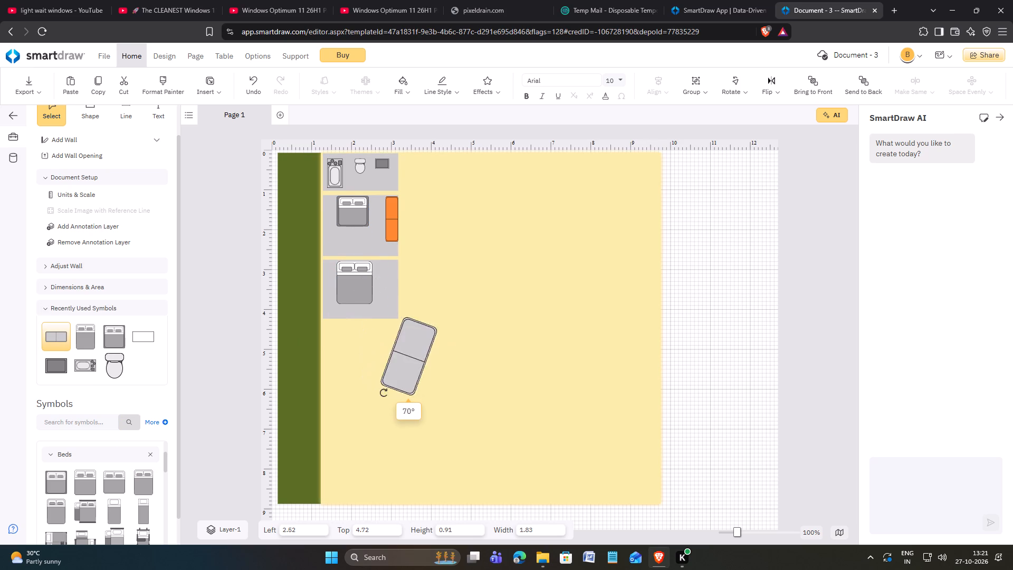
{"action": "left_click_drag", "start_coordinate": [384, 393], "coordinate": [385, 397]}
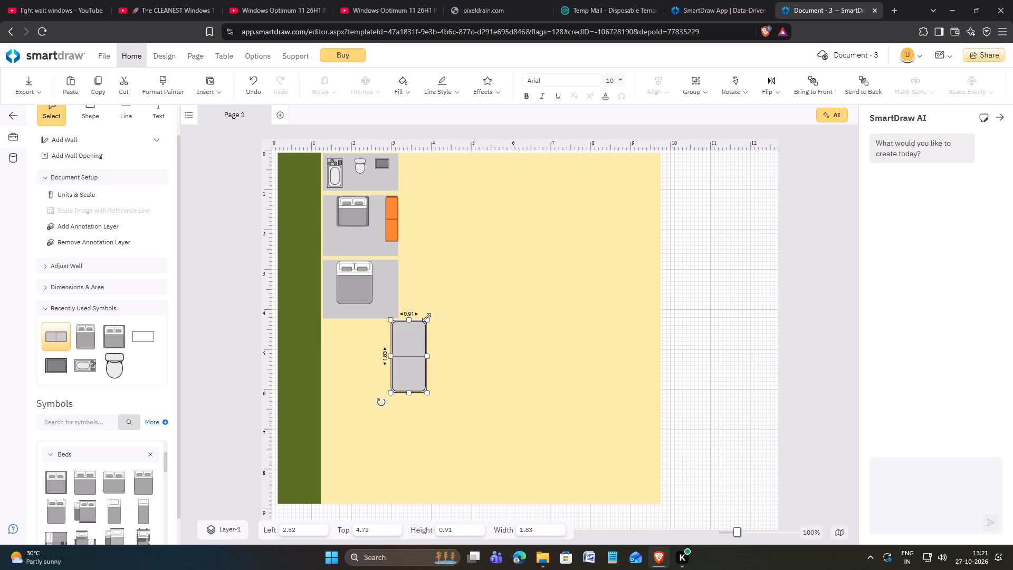
{"action": "left_click_drag", "start_coordinate": [427, 320], "coordinate": [408, 348]}
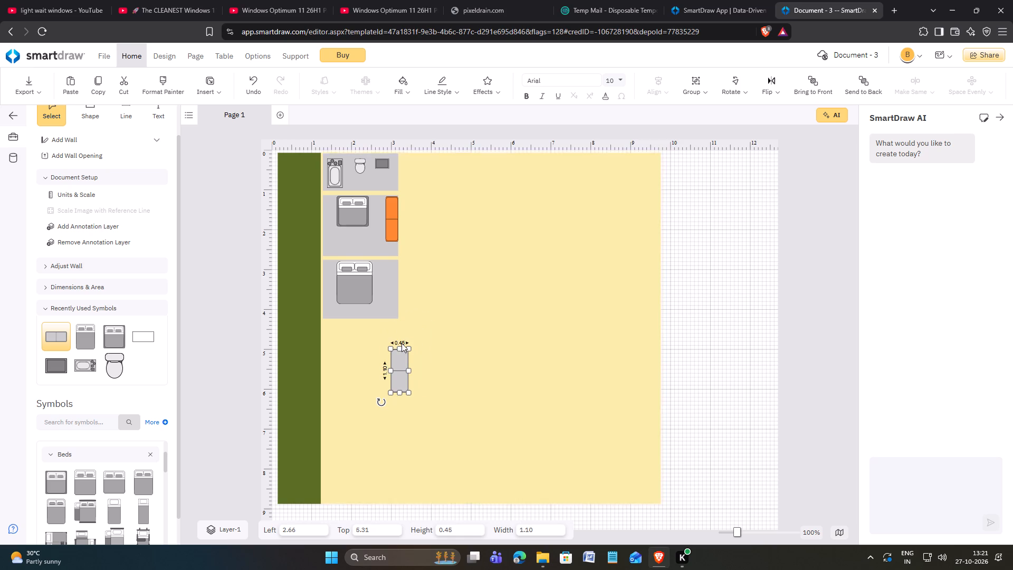
Fill the new upright table with dark red and position it beside the queen bed at the third block's right edge.
{"action": "left_click", "coordinate": [409, 98]}
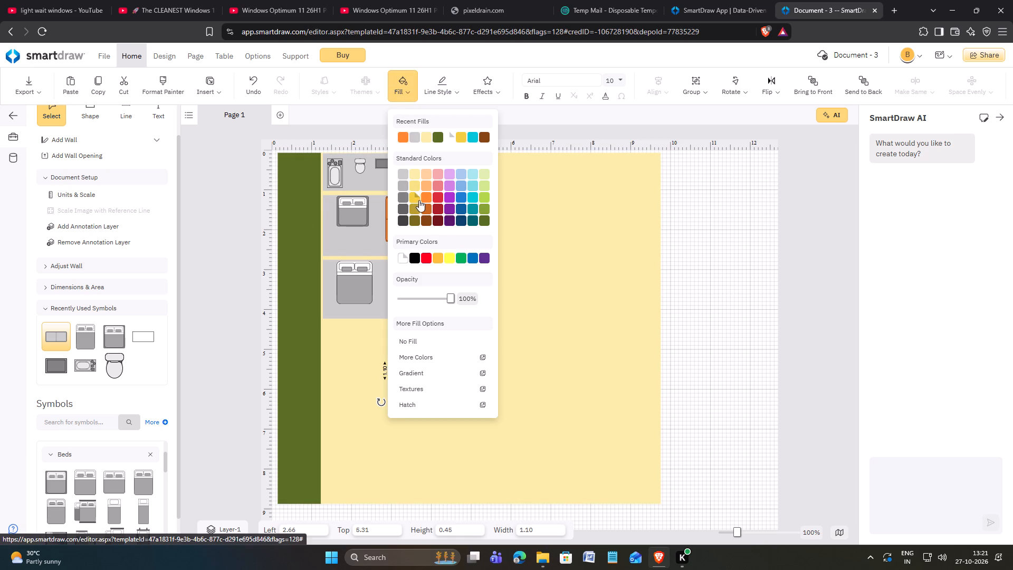
{"action": "left_click", "coordinate": [434, 208]}
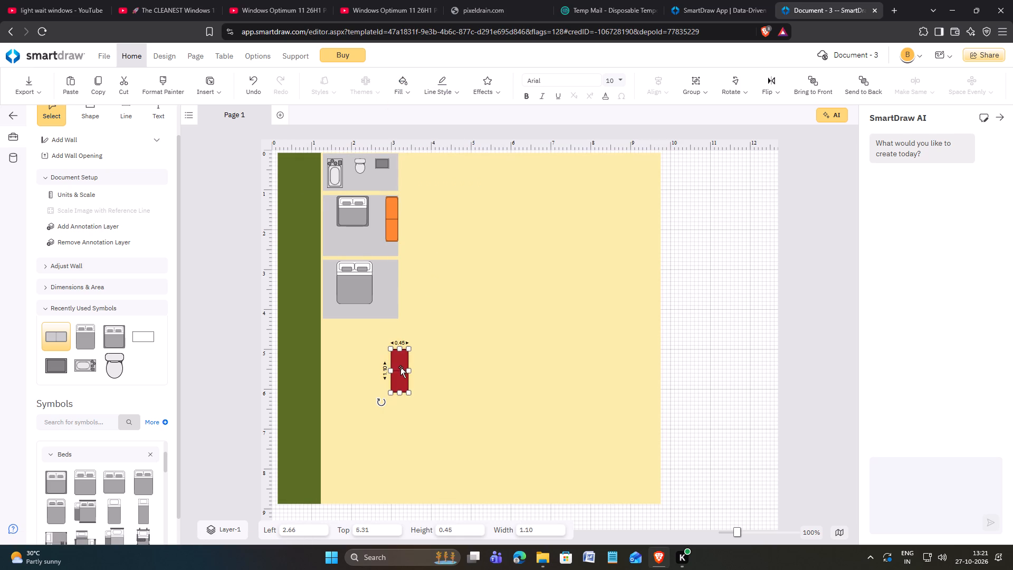
{"action": "left_click_drag", "start_coordinate": [399, 368], "coordinate": [391, 280]}
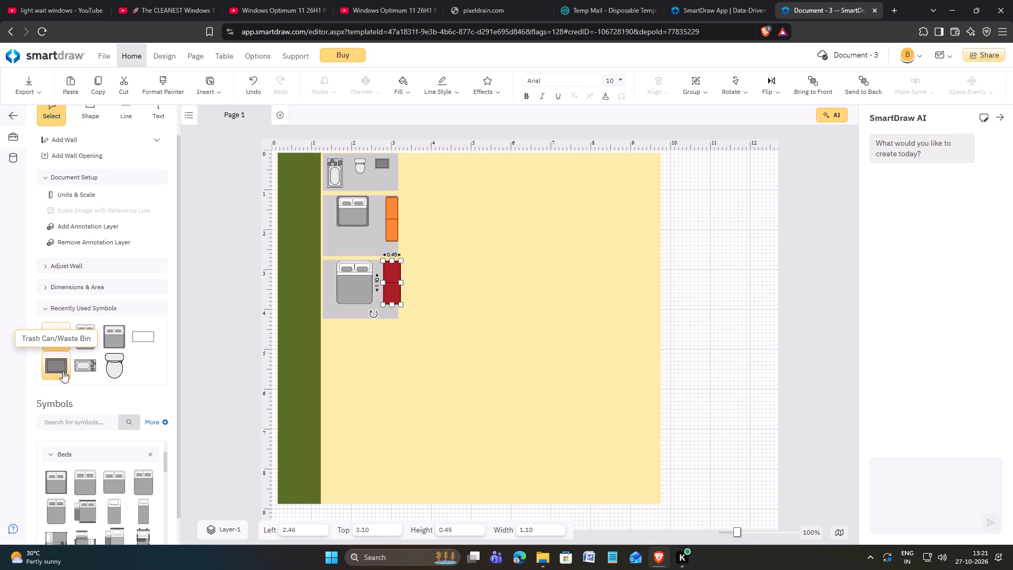
Add a rectangle of about 1.91 by 0.95 directly below the third gray block, aligned with its sides, and fill it light gray.
{"action": "left_click_drag", "start_coordinate": [139, 336], "coordinate": [397, 357]}
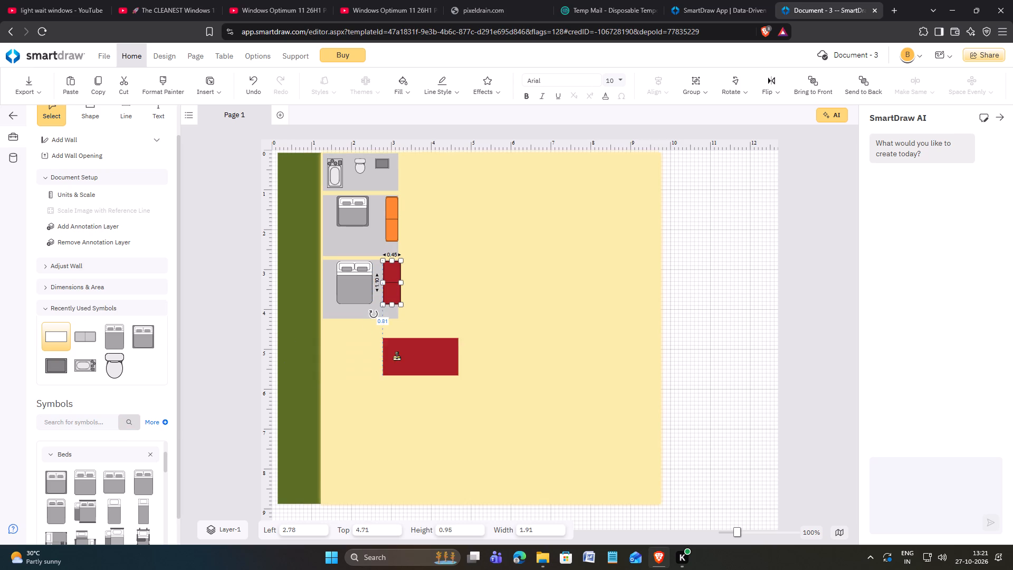
{"action": "left_click_drag", "start_coordinate": [397, 357], "coordinate": [361, 343]}
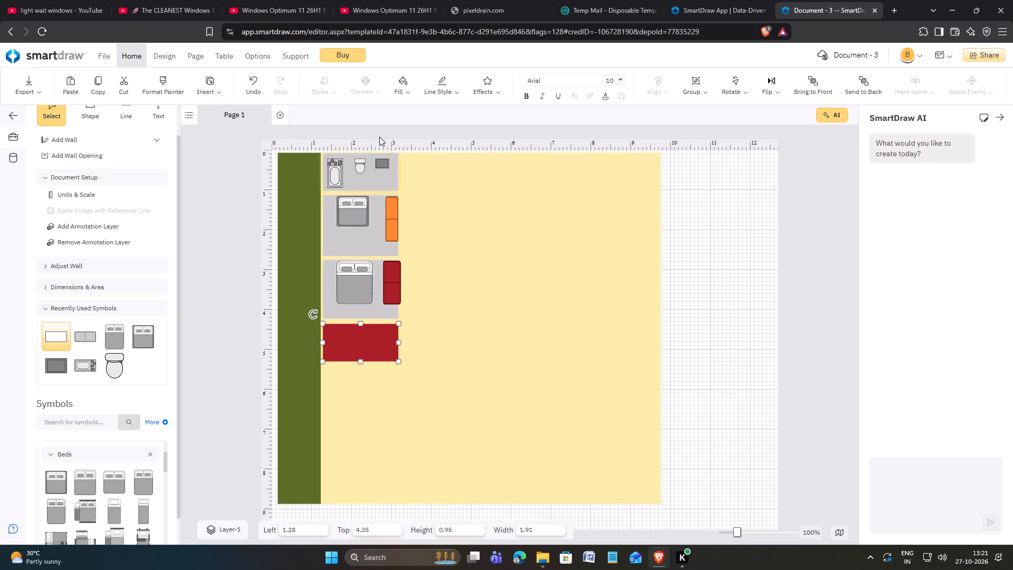
{"action": "left_click", "coordinate": [403, 92]}
{"action": "left_click", "coordinate": [421, 138]}
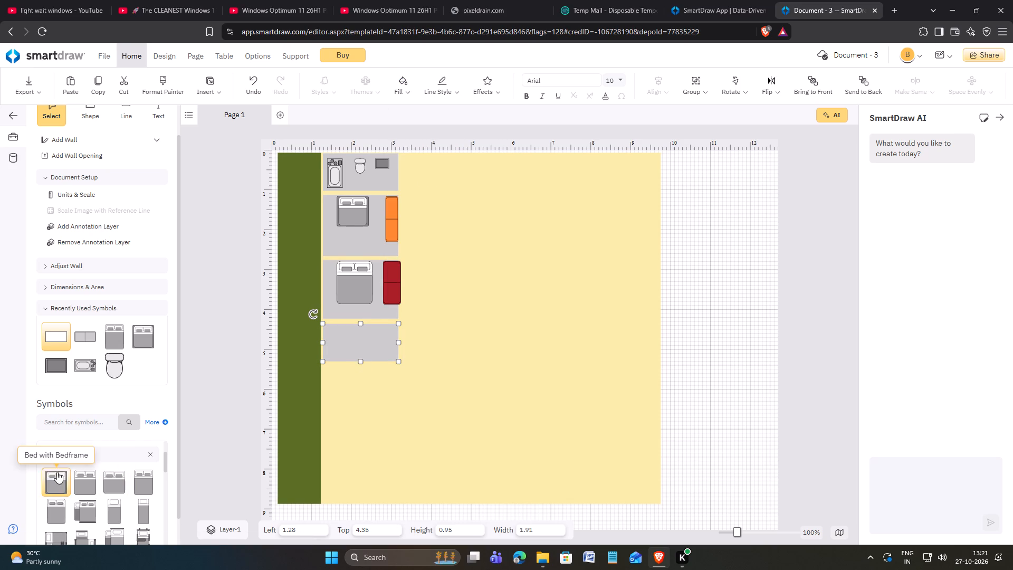
Place a rounded bathtub symbol from the Bathtubs & Showers library in the yellow area below the gray blocks.
{"action": "scroll", "coordinate": [62, 477], "scroll_direction": "up", "scroll_amount": 2}
{"action": "left_click", "coordinate": [52, 520]}
{"action": "scroll", "coordinate": [87, 476], "scroll_direction": "down", "scroll_amount": 1}
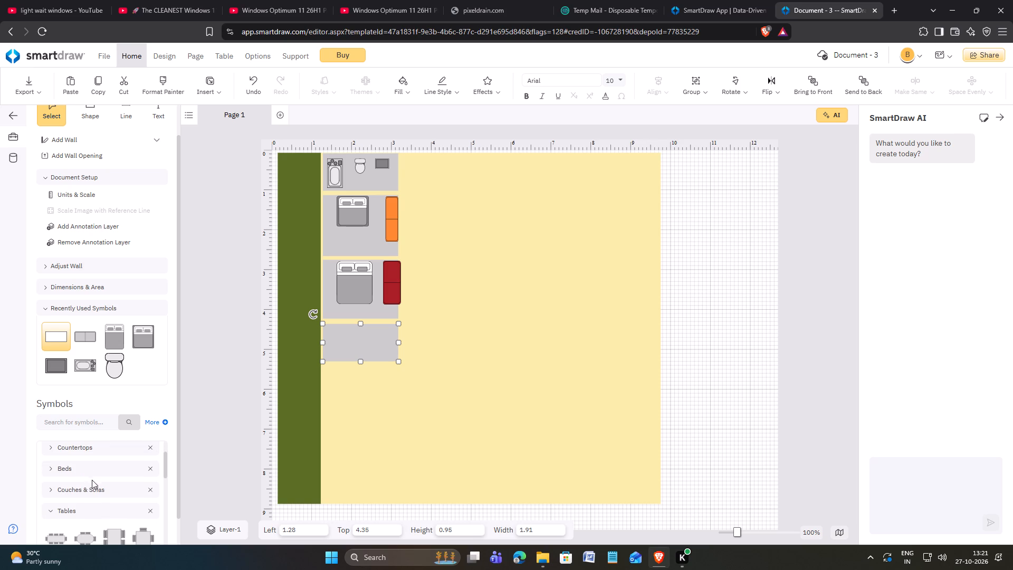
{"action": "left_click", "coordinate": [52, 507]}
{"action": "scroll", "coordinate": [128, 488], "scroll_direction": "down", "scroll_amount": 2}
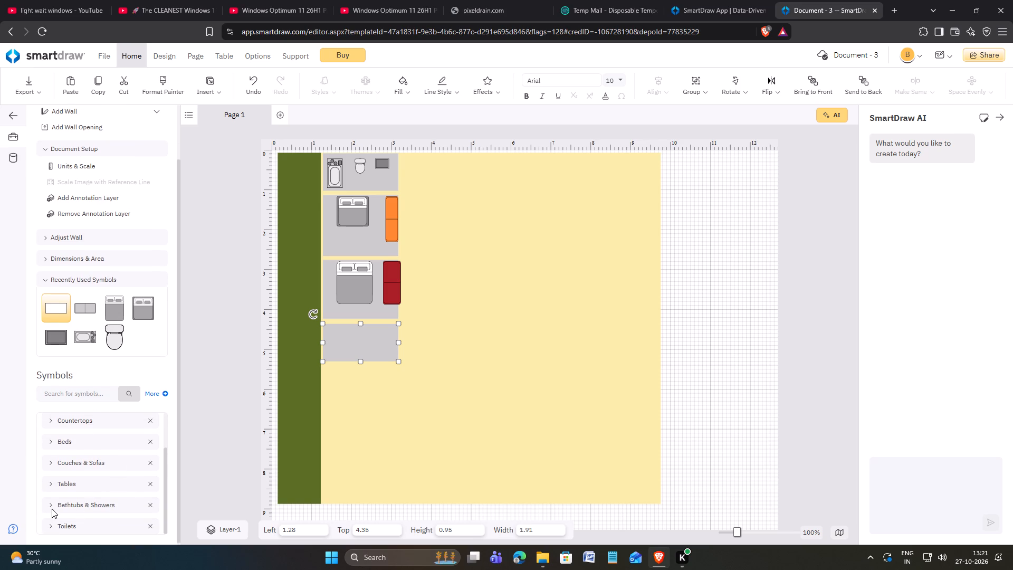
{"action": "left_click", "coordinate": [49, 506]}
{"action": "scroll", "coordinate": [139, 473], "scroll_direction": "down", "scroll_amount": 2}
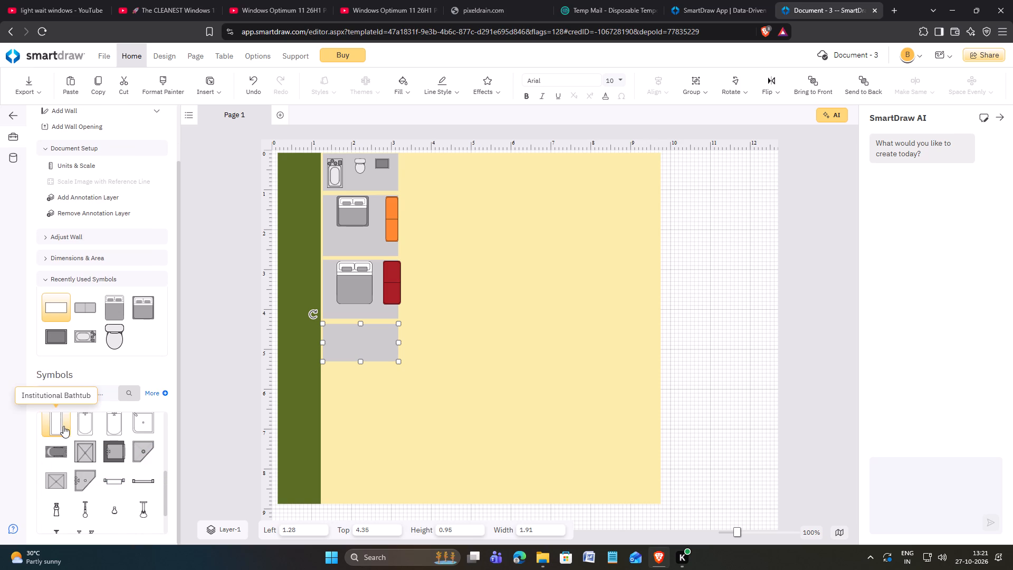
{"action": "scroll", "coordinate": [131, 446], "scroll_direction": "up", "scroll_amount": 1}
{"action": "left_click_drag", "start_coordinate": [87, 478], "coordinate": [235, 468]}
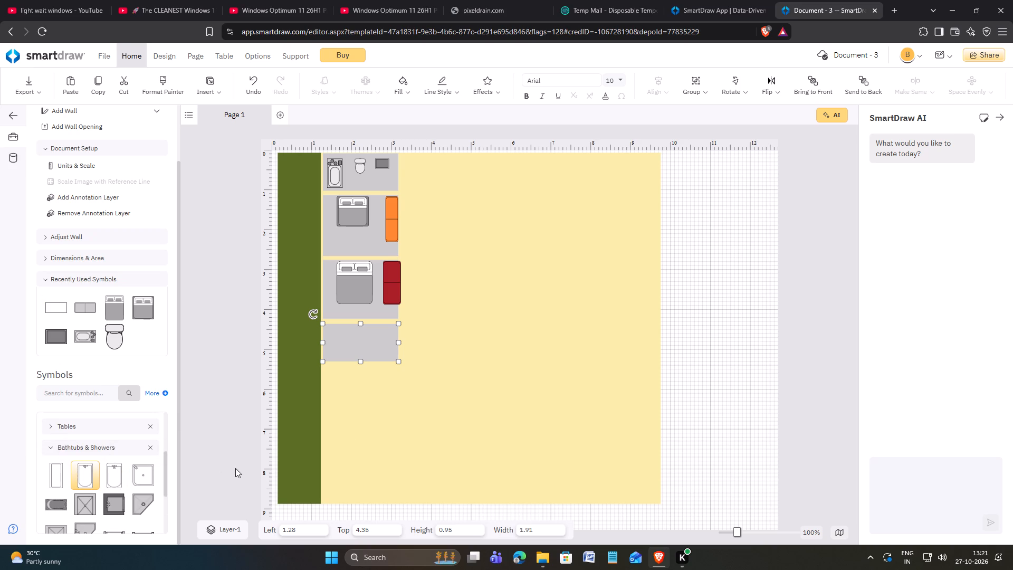
{"action": "left_click_drag", "start_coordinate": [235, 468], "coordinate": [432, 397]}
{"action": "left_click_drag", "start_coordinate": [91, 479], "coordinate": [418, 403]}
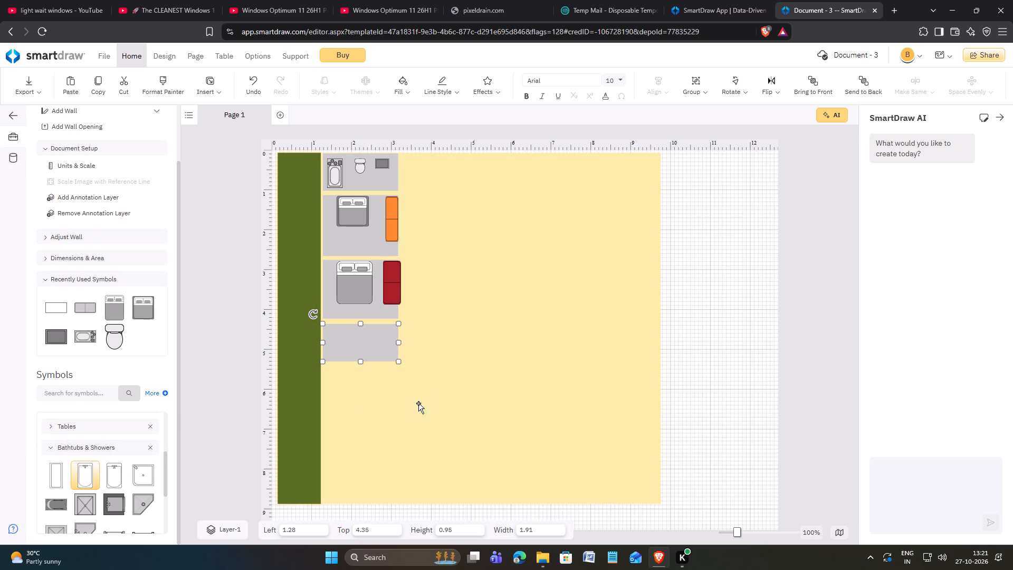
{"action": "left_click_drag", "start_coordinate": [418, 403], "coordinate": [450, 389]}
Resize the bathtub to about 0.76 by 0.41 and fit it upright near the left edge of the fourth gray block.
{"action": "left_click_drag", "start_coordinate": [467, 362], "coordinate": [445, 400]}
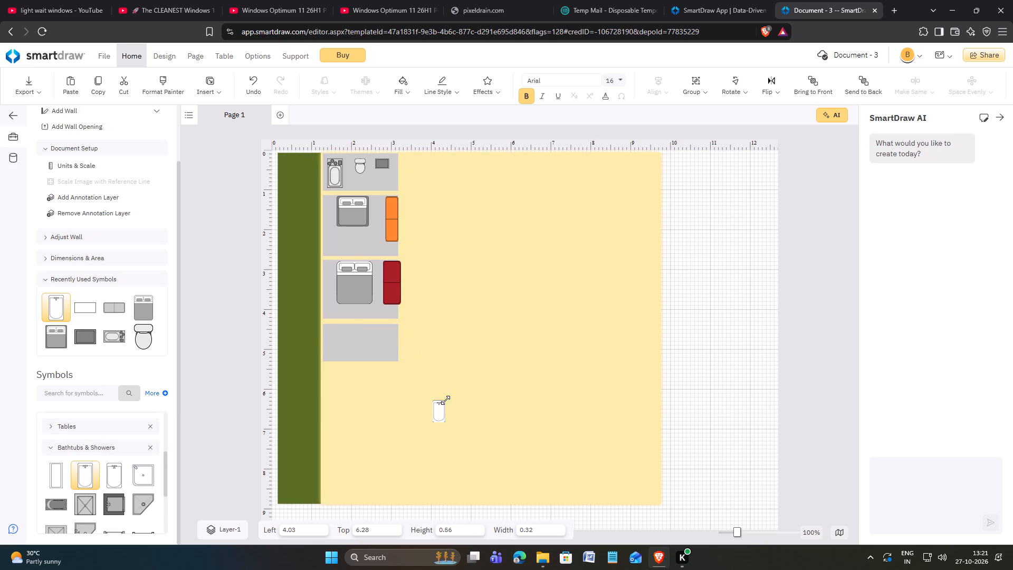
{"action": "left_click_drag", "start_coordinate": [445, 400], "coordinate": [447, 398]}
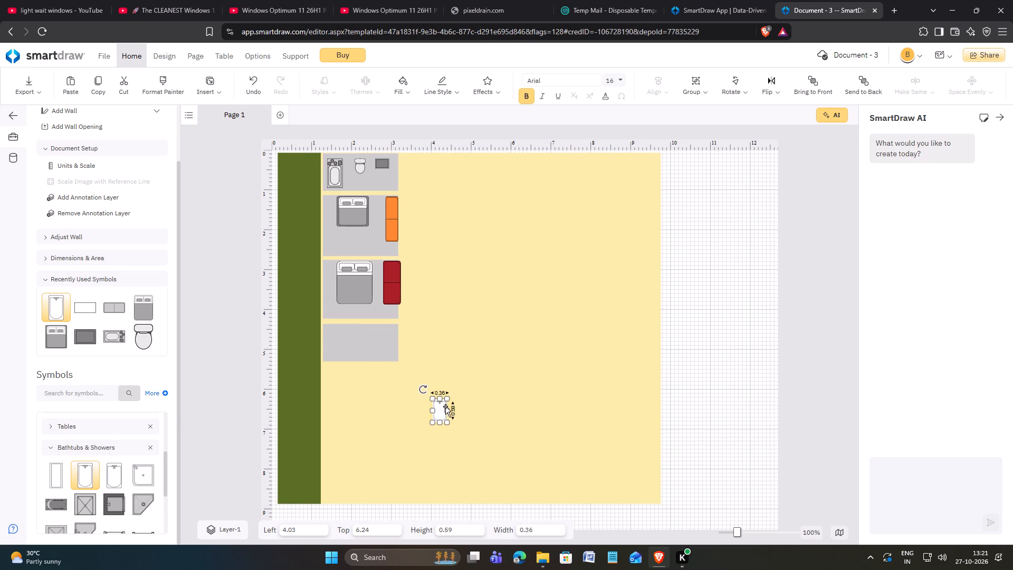
{"action": "left_click_drag", "start_coordinate": [441, 407], "coordinate": [332, 336]}
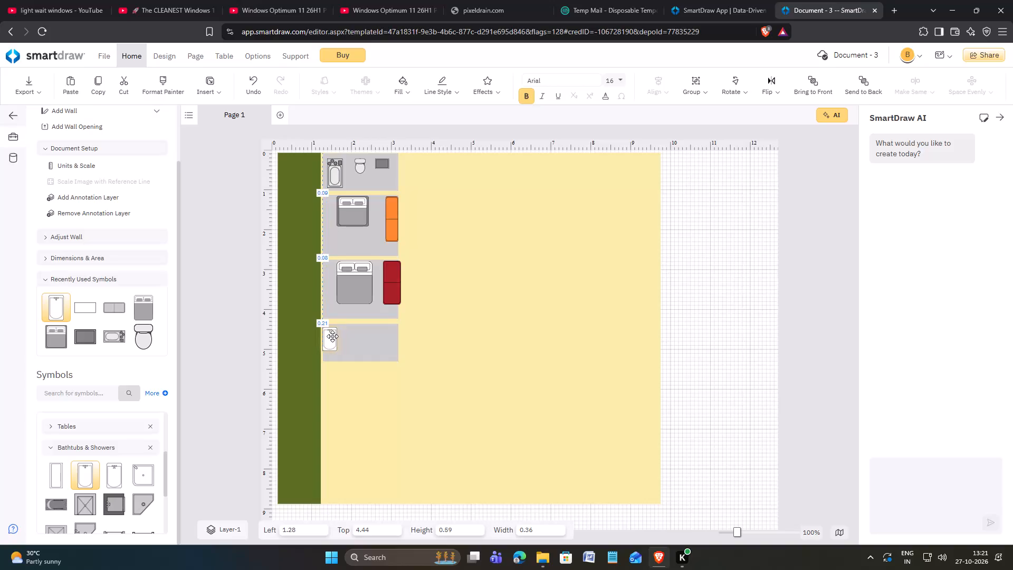
{"action": "left_click_drag", "start_coordinate": [332, 336], "coordinate": [334, 336]}
{"action": "left_click_drag", "start_coordinate": [342, 351], "coordinate": [345, 357]}
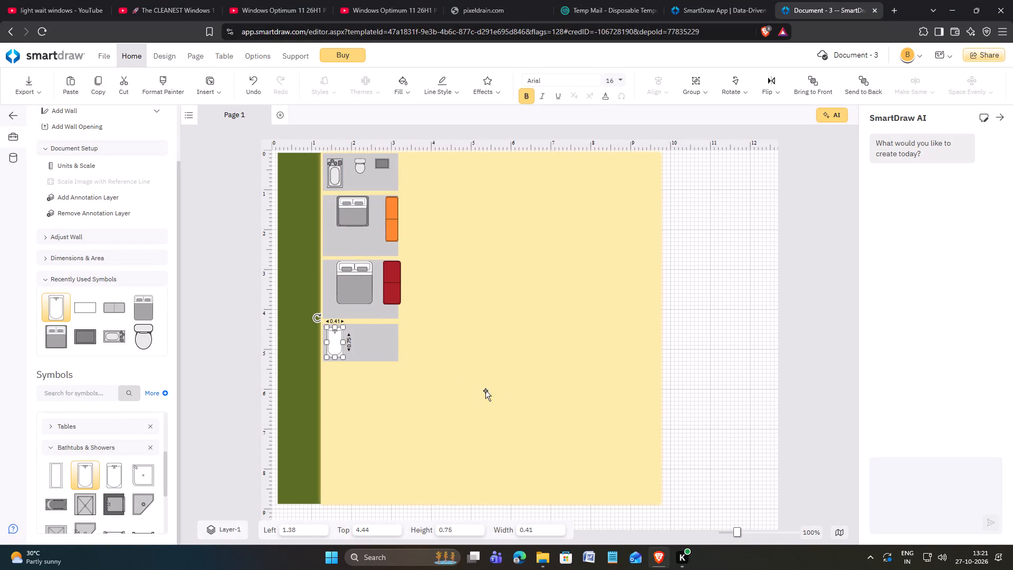
Add a Square Tub, shrunk to about 0.46 by 0.36, in the upper-right corner of the fourth gray block.
{"action": "left_click", "coordinate": [145, 473]}
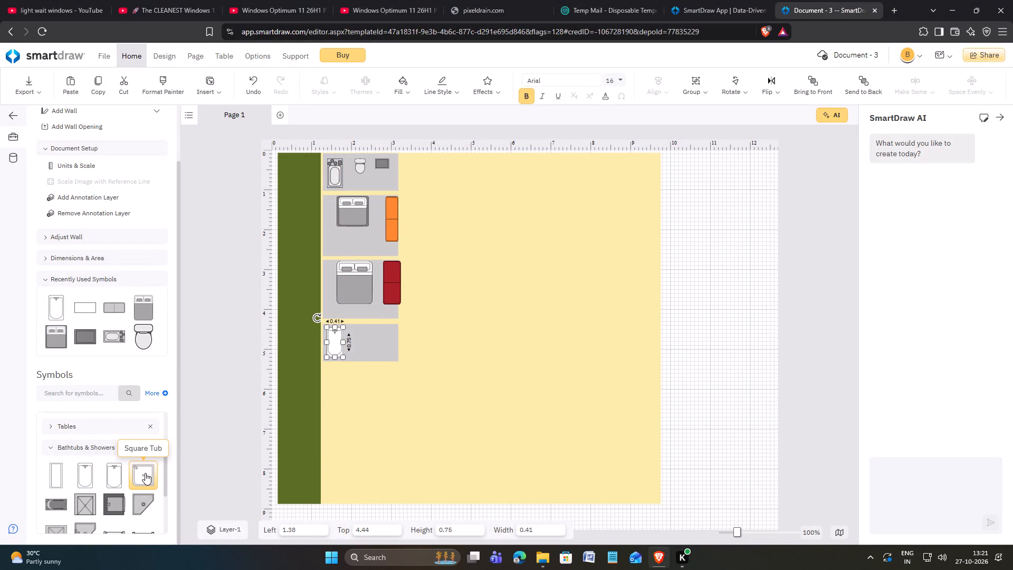
{"action": "left_click_drag", "start_coordinate": [146, 475], "coordinate": [385, 336]}
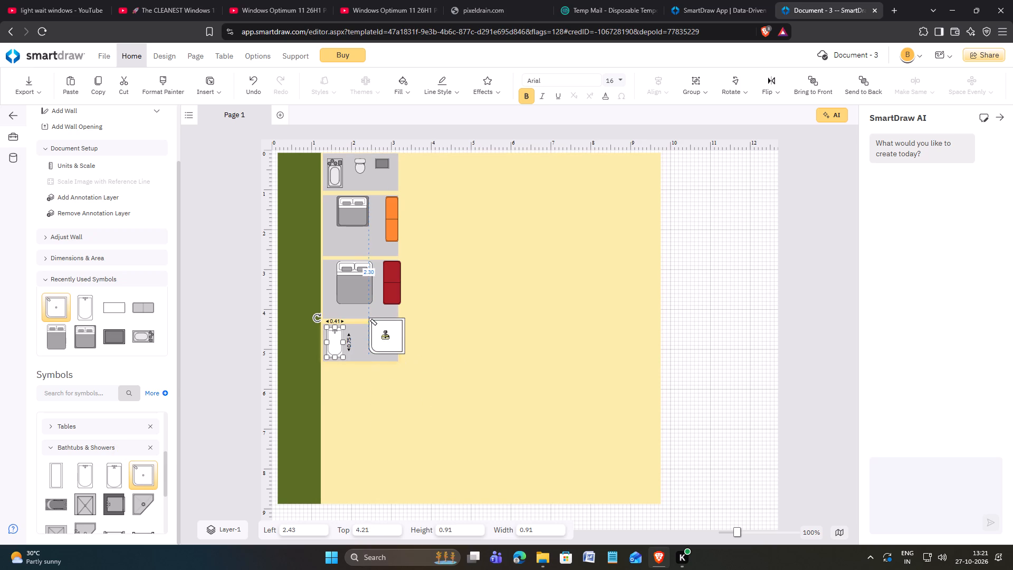
{"action": "left_click_drag", "start_coordinate": [385, 336], "coordinate": [448, 357]}
{"action": "left_click_drag", "start_coordinate": [468, 337], "coordinate": [446, 355]}
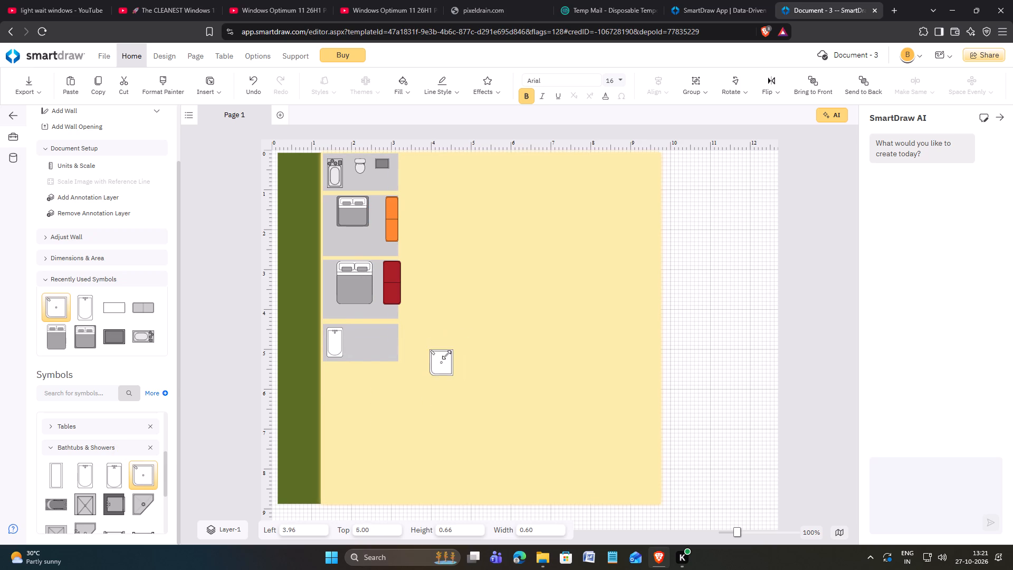
{"action": "left_click_drag", "start_coordinate": [446, 355], "coordinate": [444, 356]}
{"action": "left_click_drag", "start_coordinate": [438, 367], "coordinate": [391, 336]}
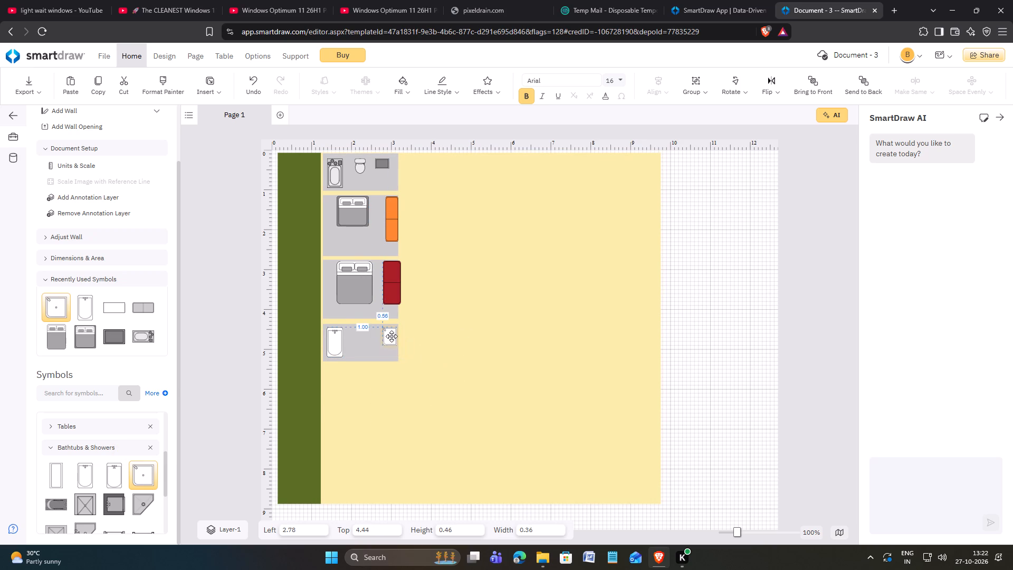
{"action": "left_click_drag", "start_coordinate": [391, 336], "coordinate": [390, 334]}
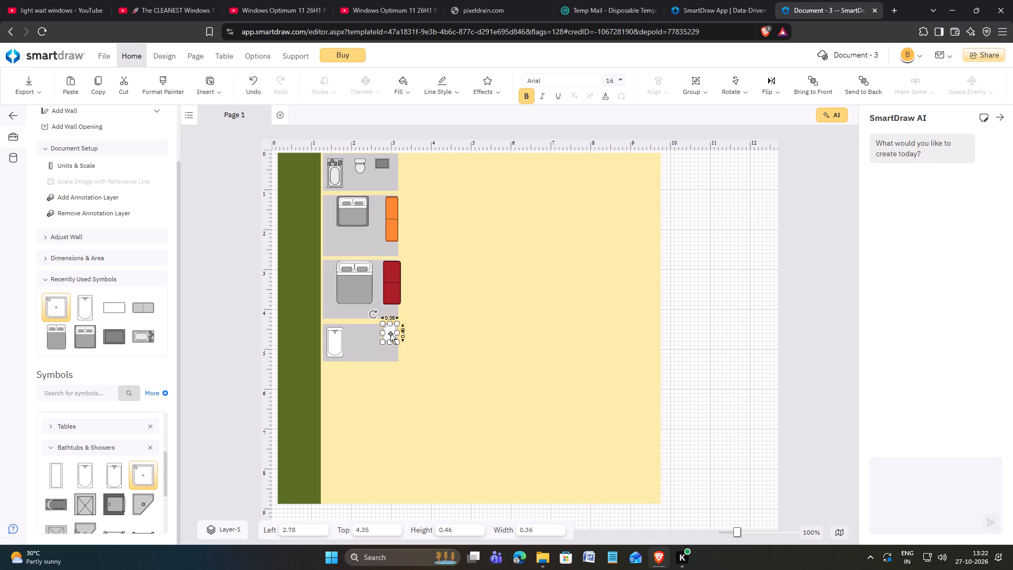
{"action": "left_click", "coordinate": [529, 353]}
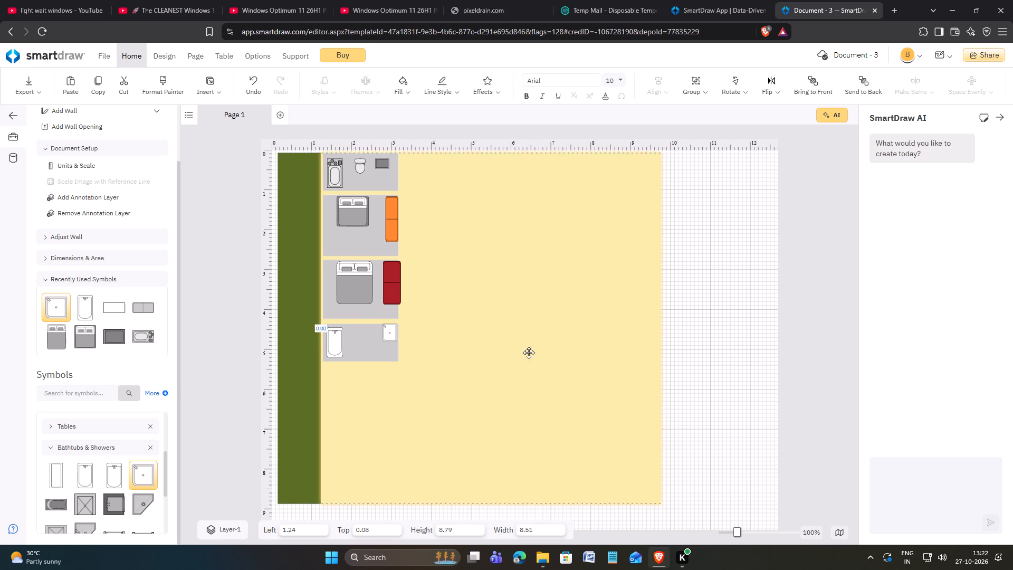
Add a Spa Tub, shrunk to about 0.60 by 0.34, between the bathtub and the square tub in the fourth gray block.
{"action": "scroll", "coordinate": [128, 501], "scroll_direction": "down", "scroll_amount": 1}
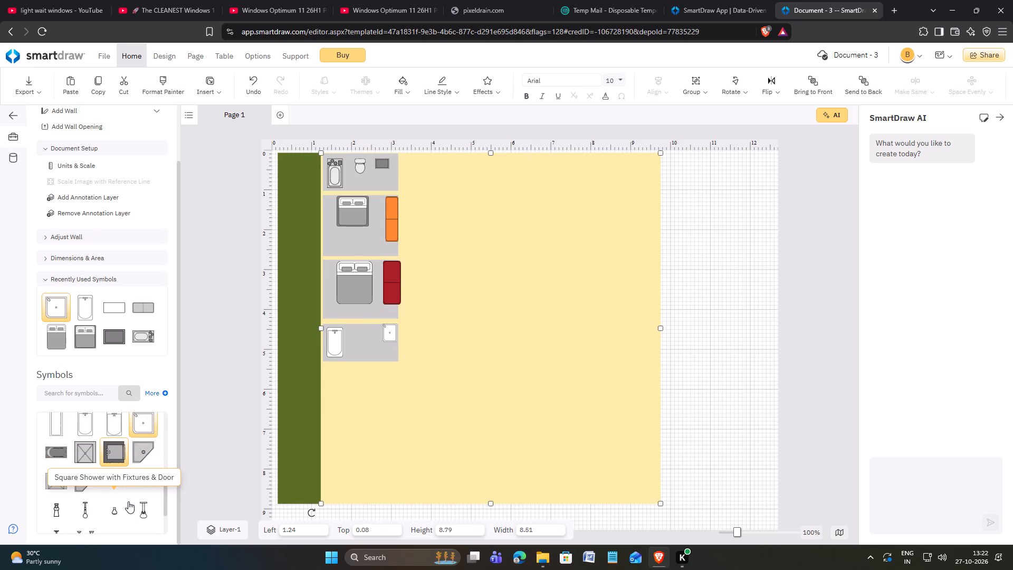
{"action": "scroll", "coordinate": [110, 496], "scroll_direction": "down", "scroll_amount": 1}
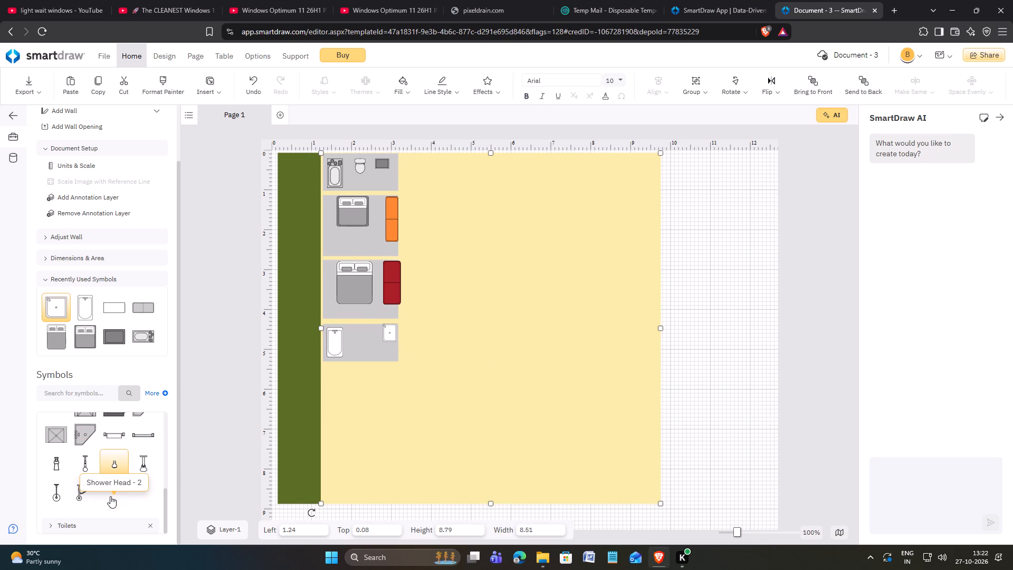
{"action": "scroll", "coordinate": [125, 489], "scroll_direction": "up", "scroll_amount": 2}
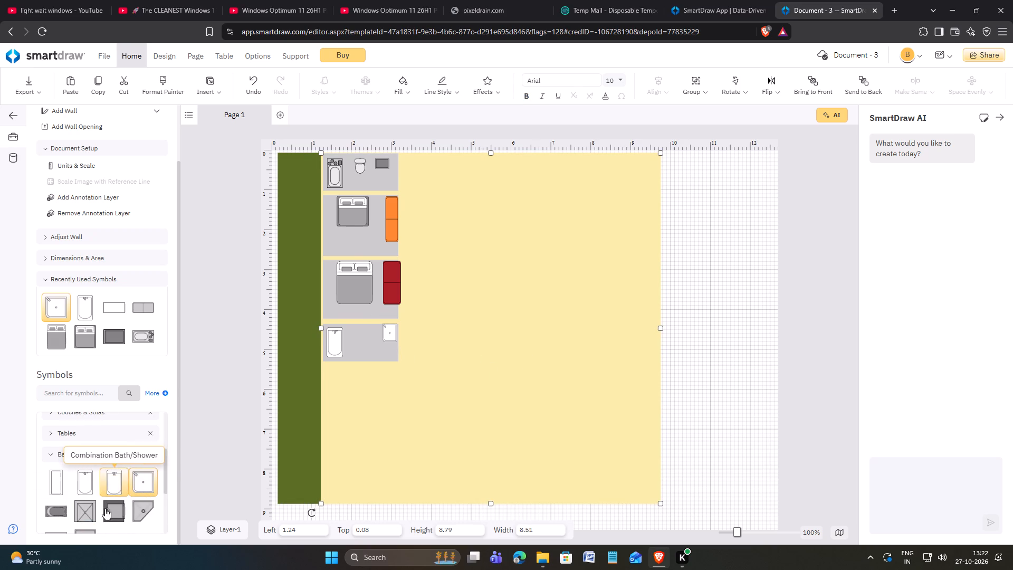
{"action": "left_click_drag", "start_coordinate": [61, 514], "coordinate": [546, 405]}
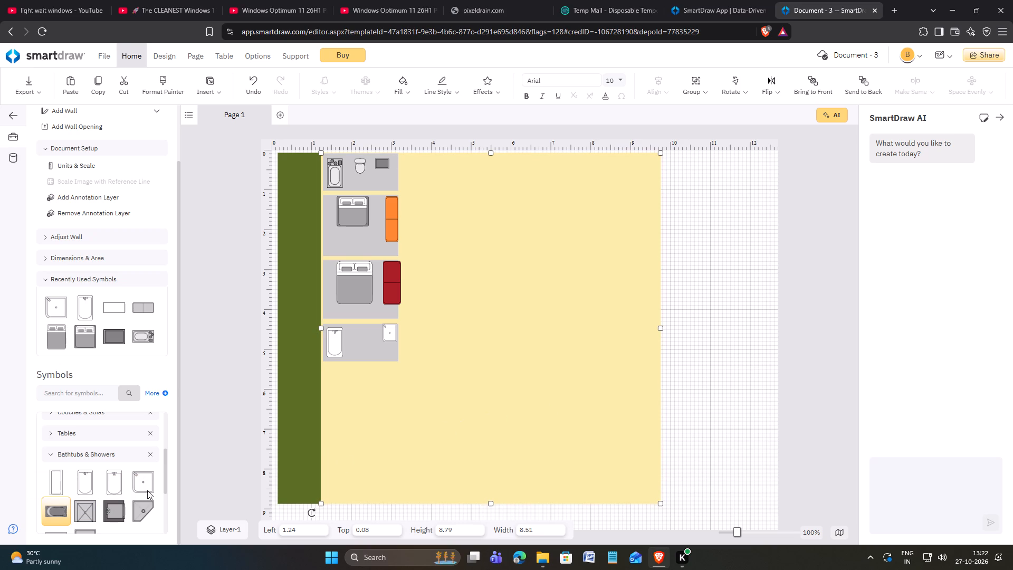
{"action": "left_click_drag", "start_coordinate": [50, 516], "coordinate": [293, 461]}
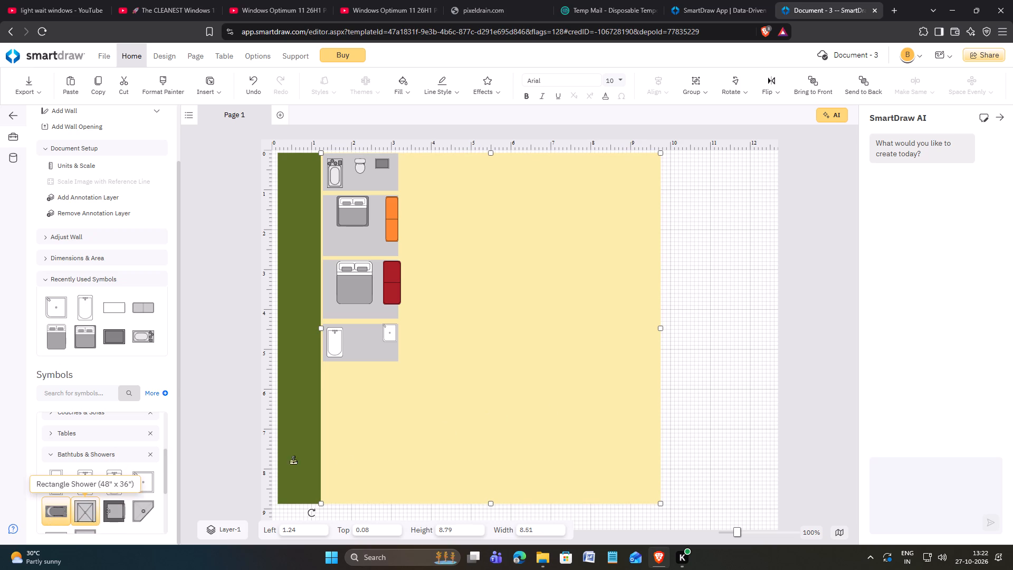
{"action": "left_click_drag", "start_coordinate": [293, 461], "coordinate": [445, 403]}
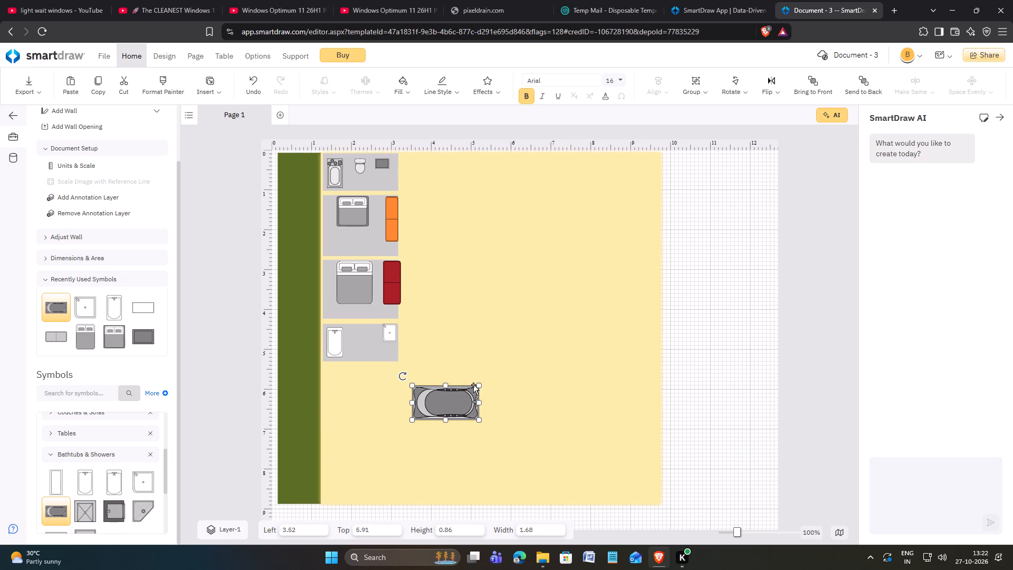
{"action": "left_click_drag", "start_coordinate": [480, 385], "coordinate": [435, 407]}
{"action": "left_click_drag", "start_coordinate": [429, 412], "coordinate": [377, 345]}
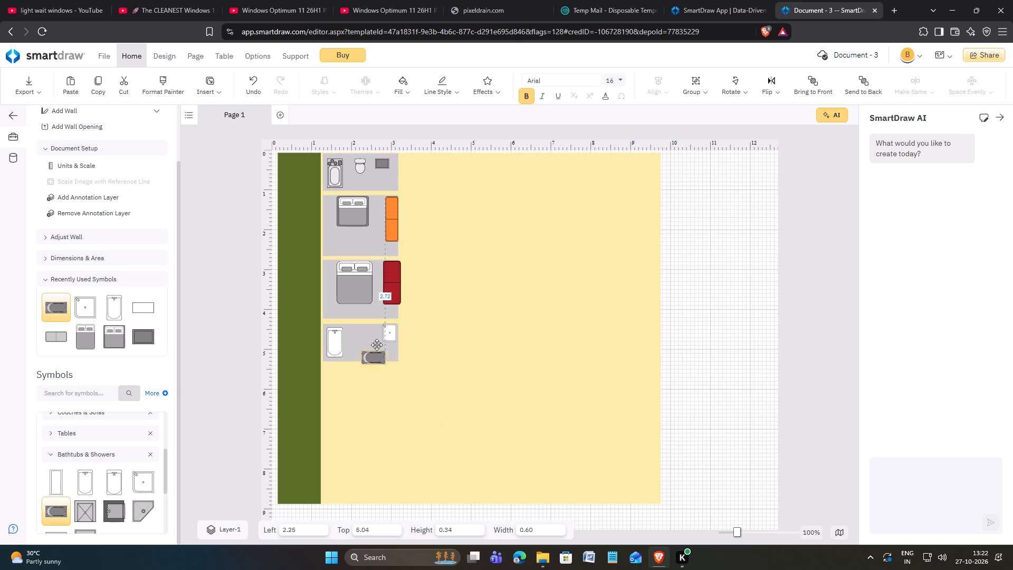
{"action": "left_click_drag", "start_coordinate": [377, 345], "coordinate": [369, 335]}
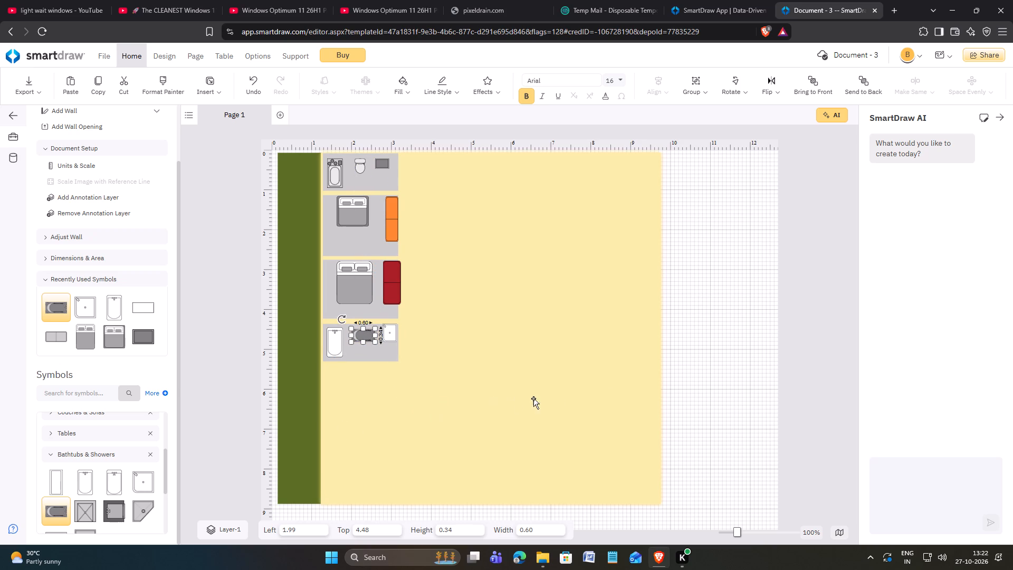
{"action": "left_click", "coordinate": [720, 379]}
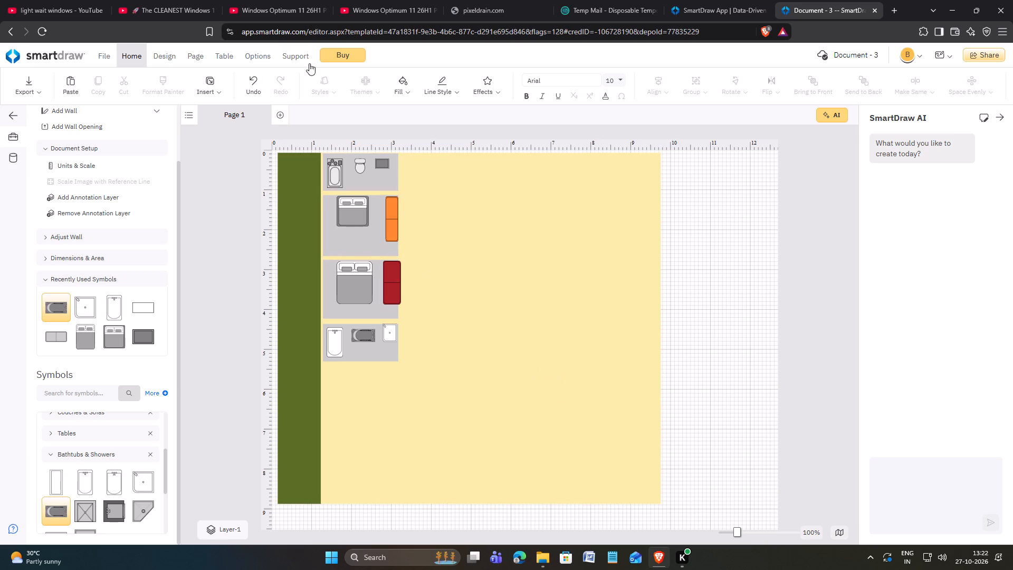
Add a gray rectangle of about 1.91 by 0.64 directly below the fourth gray block, aligned with its sides.
{"action": "left_click", "coordinate": [410, 96]}
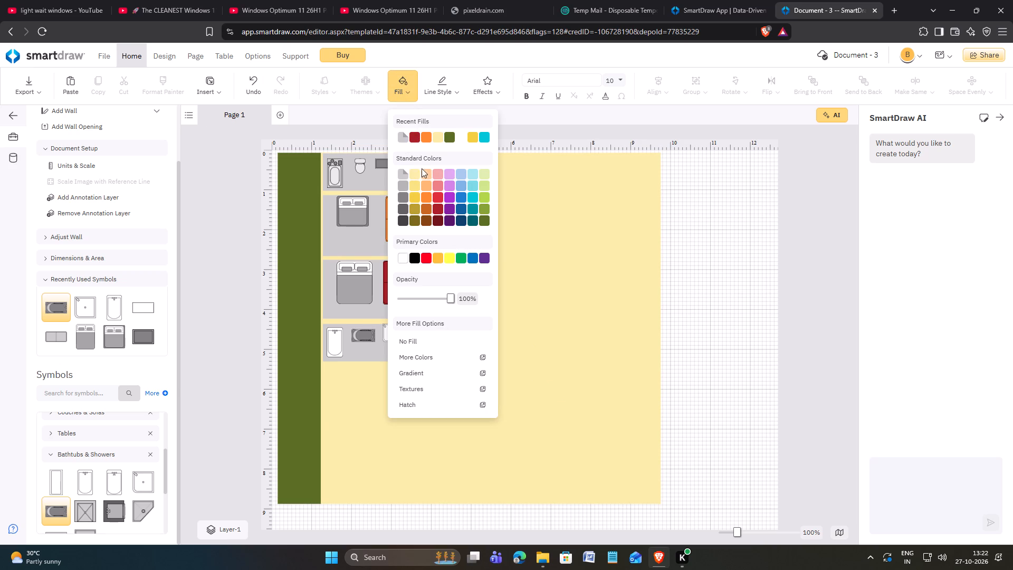
{"action": "left_click", "coordinate": [145, 306]}
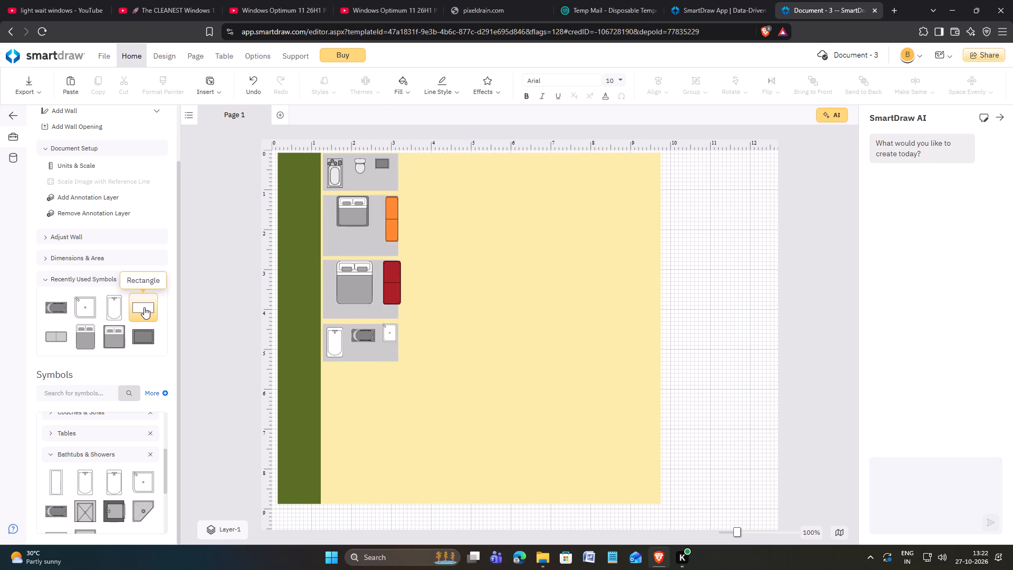
{"action": "left_click_drag", "start_coordinate": [143, 307], "coordinate": [362, 384]}
{"action": "left_click_drag", "start_coordinate": [360, 367], "coordinate": [361, 377]}
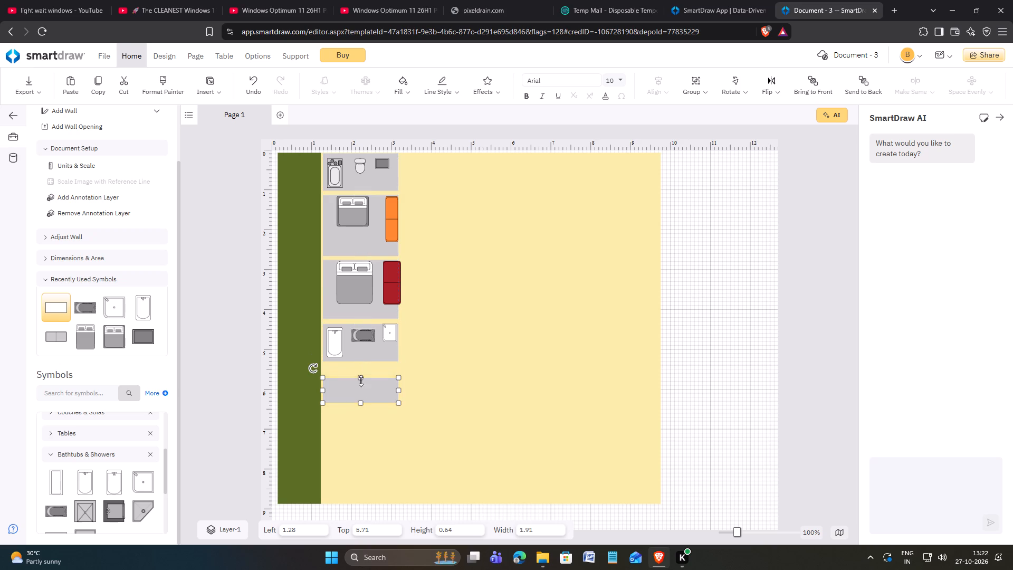
{"action": "left_click_drag", "start_coordinate": [360, 387], "coordinate": [359, 374]}
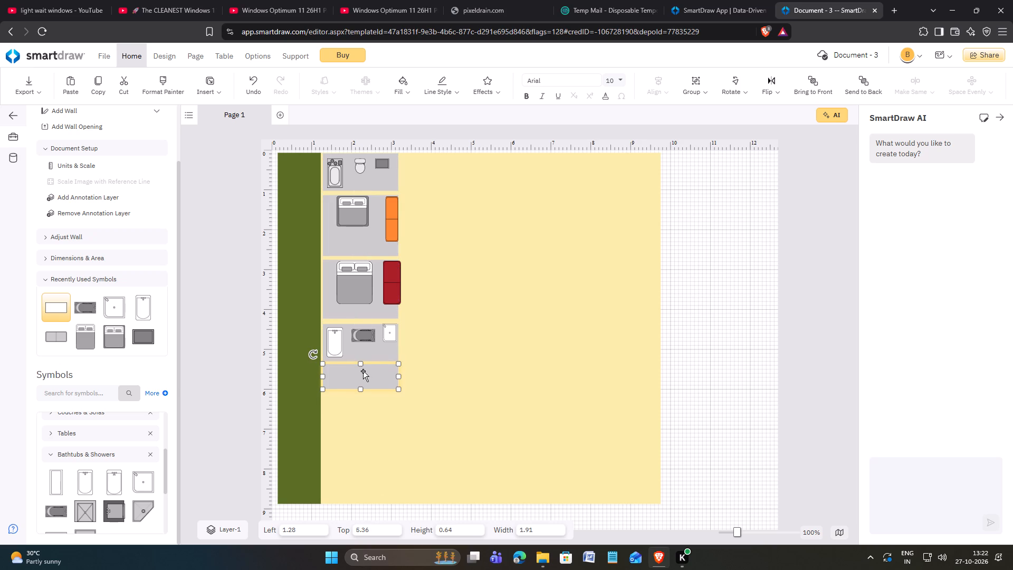
{"action": "left_click", "coordinate": [709, 374]}
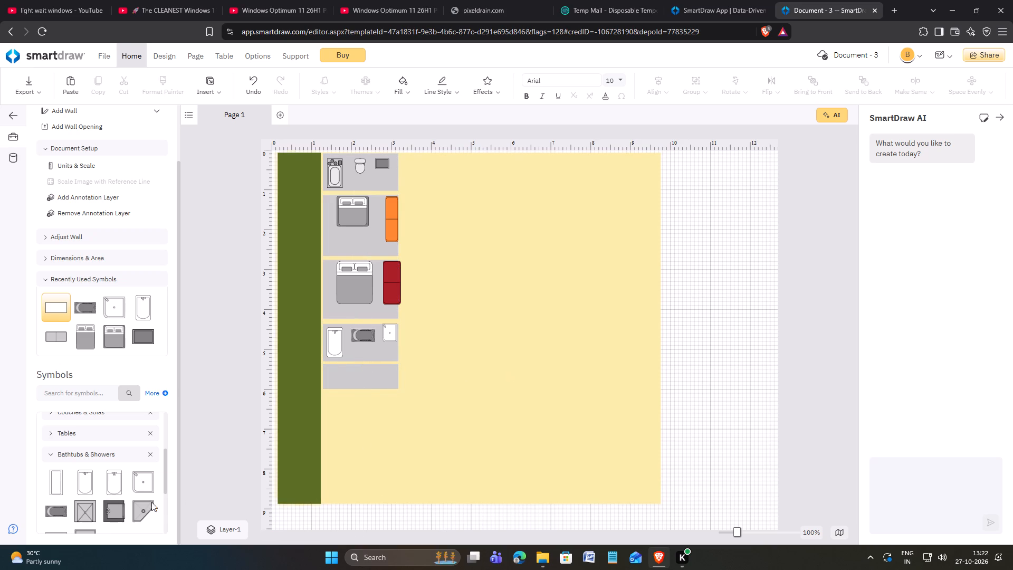
Add a Residential Toilet, shrunk to about 0.38 by 0.52 and turned sideways, at the left end of the fifth gray block.
{"action": "left_click", "coordinate": [51, 454]}
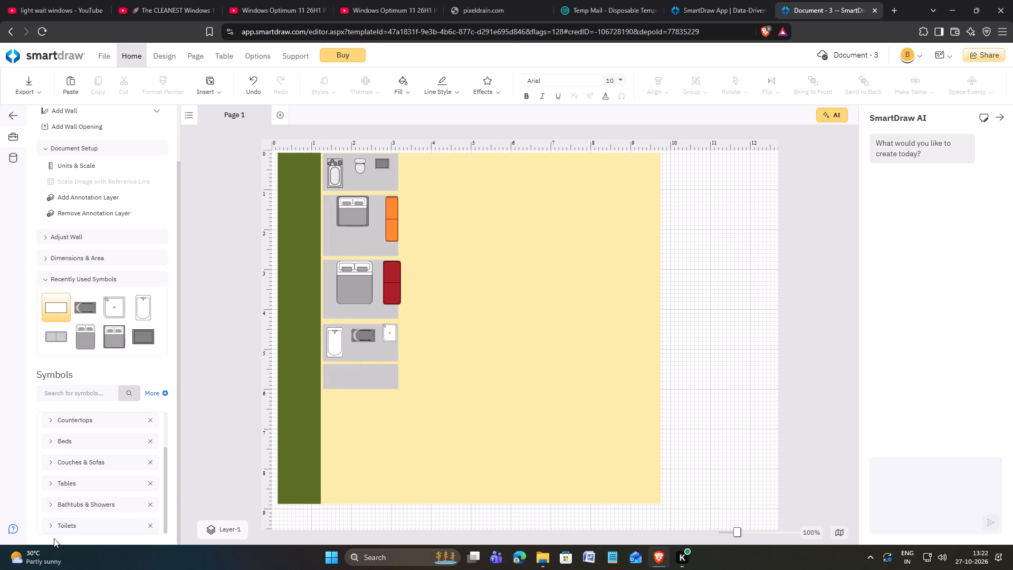
{"action": "left_click", "coordinate": [51, 525]}
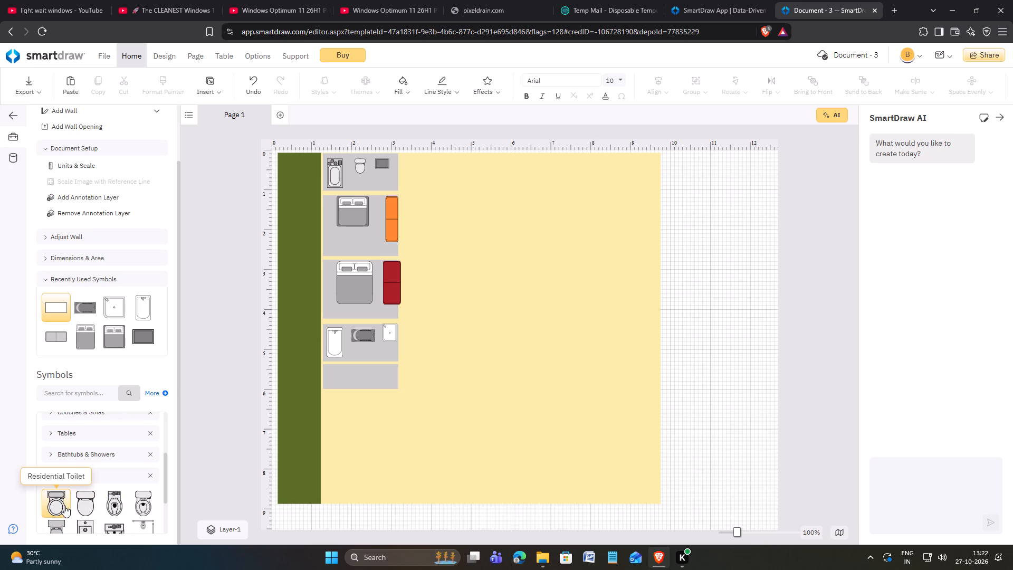
{"action": "left_click_drag", "start_coordinate": [61, 507], "coordinate": [521, 411]}
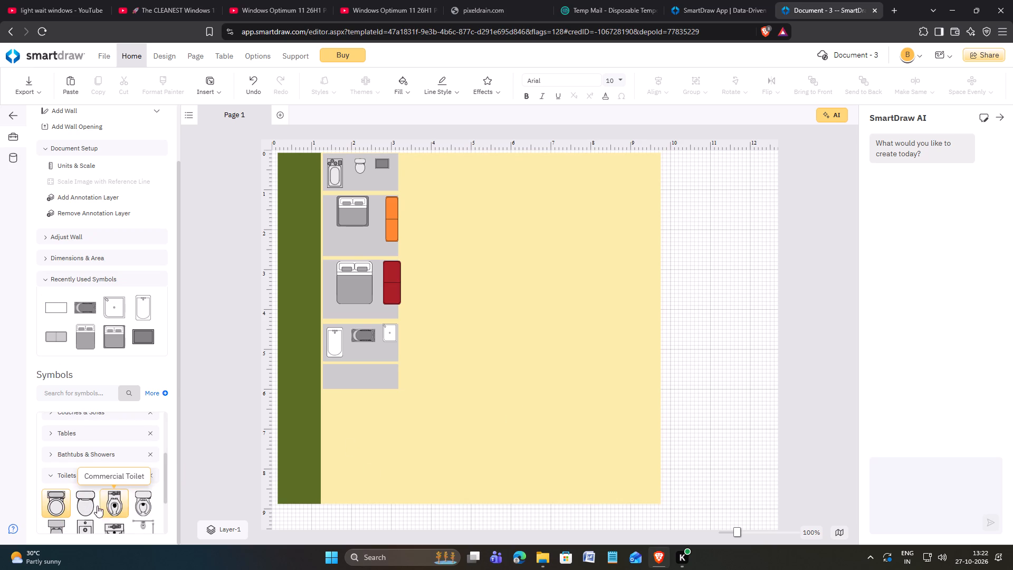
{"action": "left_click_drag", "start_coordinate": [49, 500], "coordinate": [455, 424]}
{"action": "left_click_drag", "start_coordinate": [440, 405], "coordinate": [443, 434]}
{"action": "left_click_drag", "start_coordinate": [460, 425], "coordinate": [343, 377]}
{"action": "left_click", "coordinate": [351, 368]}
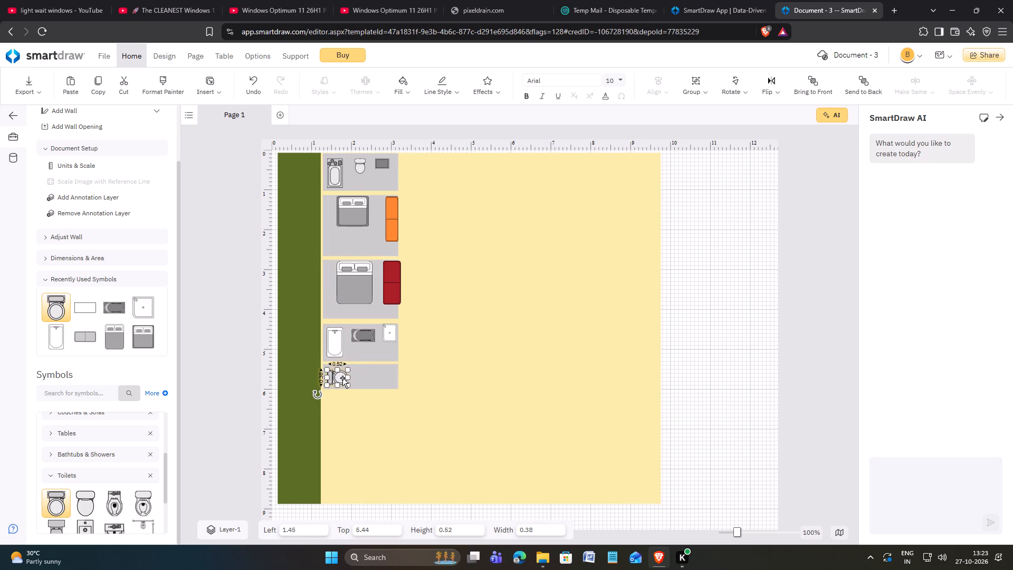
{"action": "left_click", "coordinate": [699, 413]}
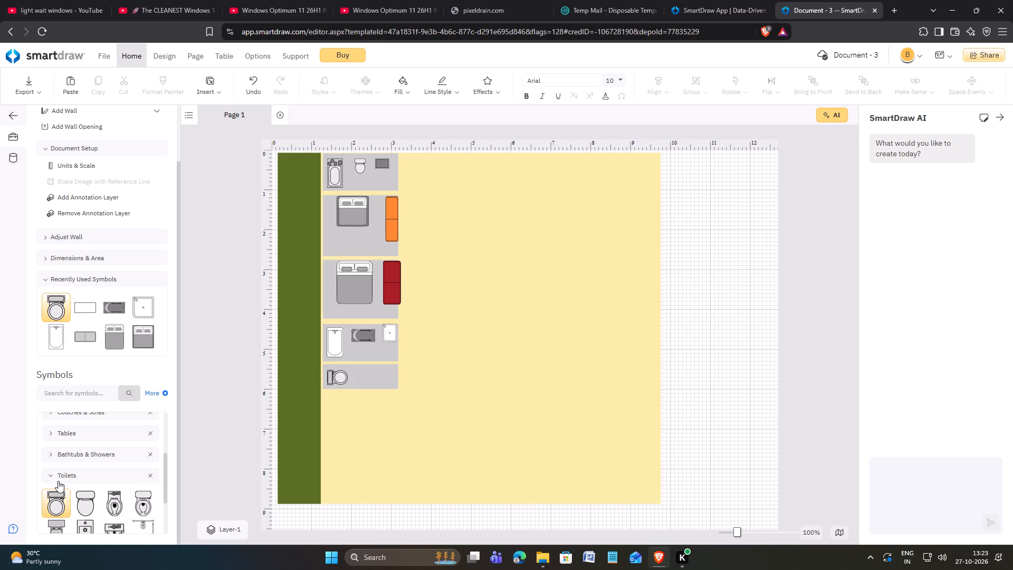
Place the slim bar symbol listed beside Towel Rack in Bathtubs & Showers along the fifth gray block's bottom edge, near its middle.
{"action": "left_click", "coordinate": [49, 476]}
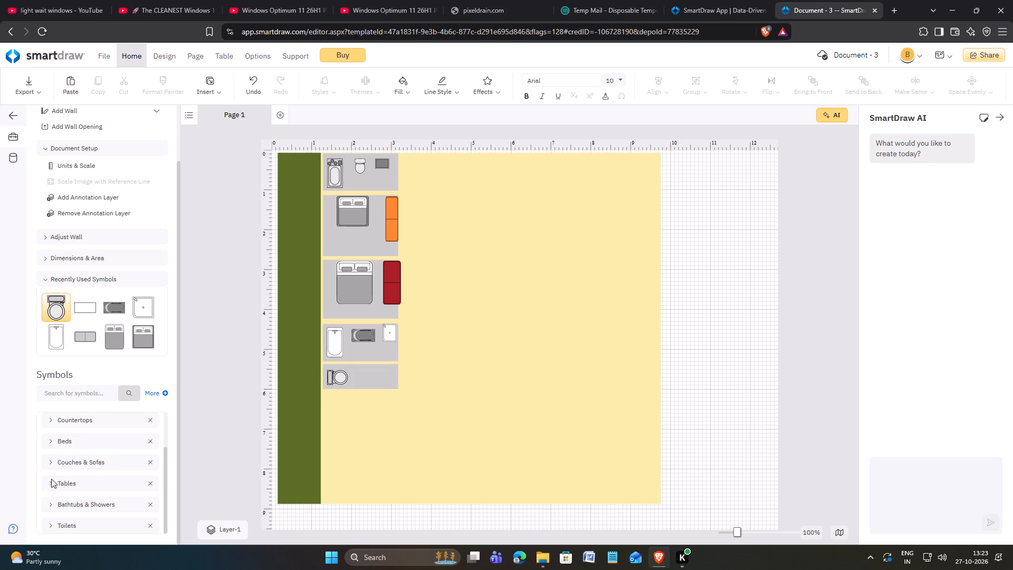
{"action": "left_click", "coordinate": [51, 483]}
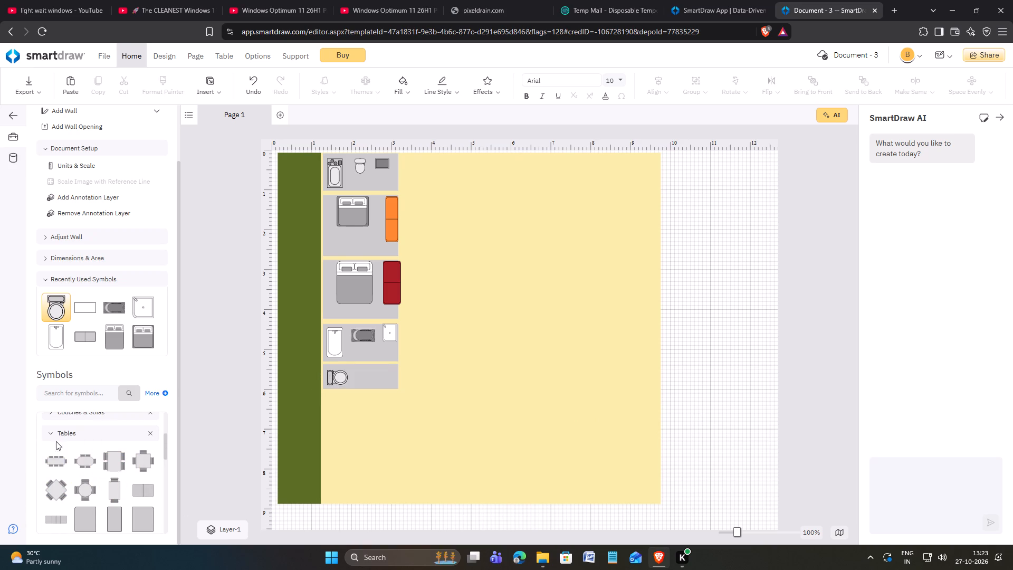
{"action": "left_click", "coordinate": [50, 434]}
{"action": "left_click", "coordinate": [50, 503]}
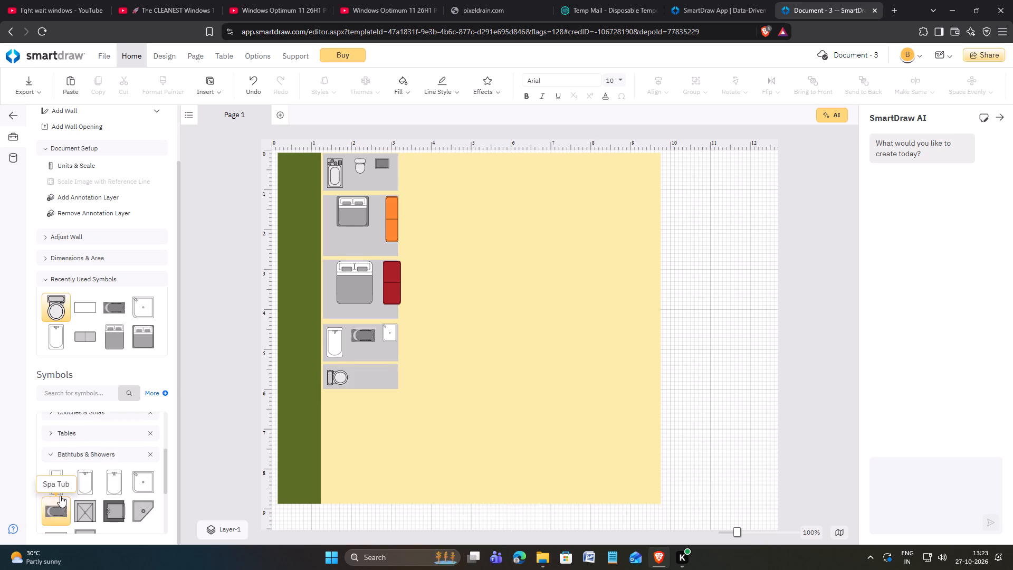
{"action": "scroll", "coordinate": [82, 487], "scroll_direction": "down", "scroll_amount": 3}
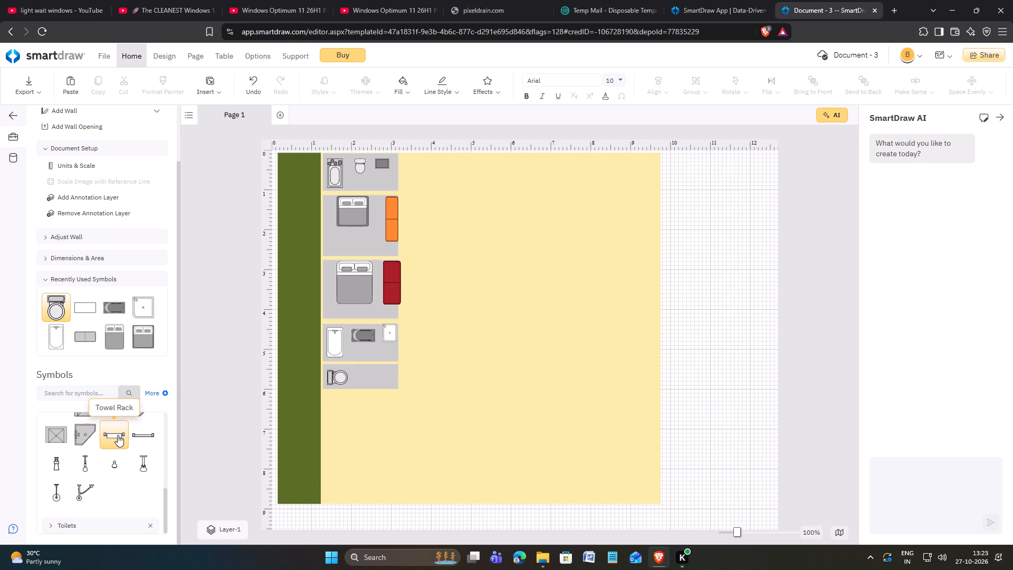
{"action": "left_click_drag", "start_coordinate": [138, 434], "coordinate": [430, 395]}
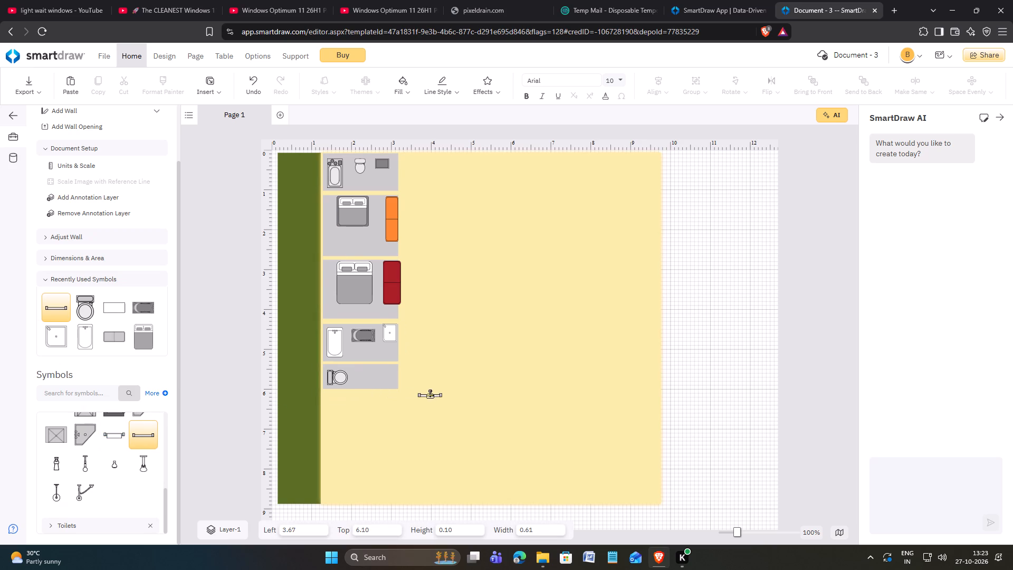
{"action": "left_click_drag", "start_coordinate": [430, 395], "coordinate": [365, 387]}
{"action": "left_click", "coordinate": [453, 412]}
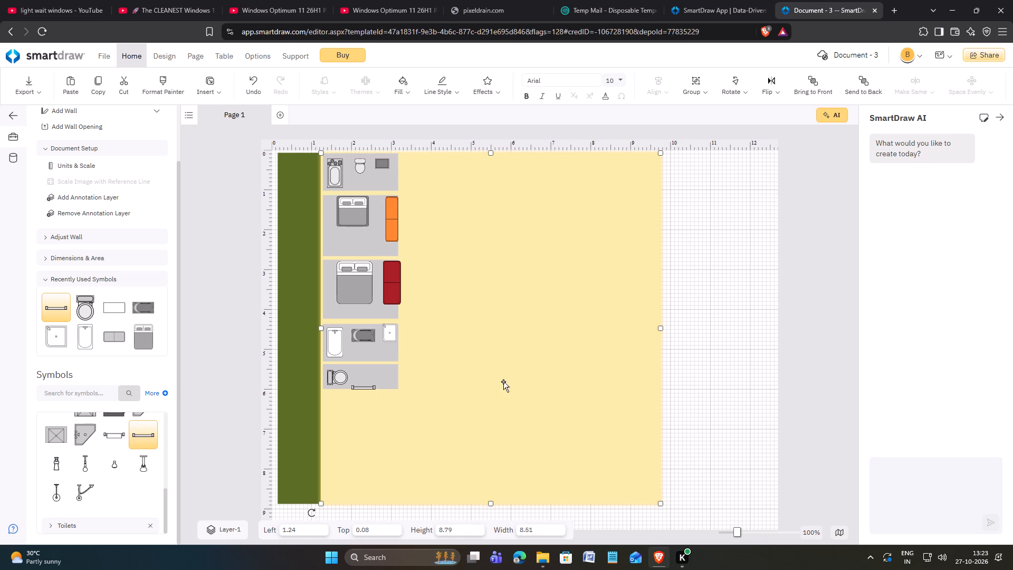
Add a gray rectangle directly below the fifth gray block, aligned with its sides and stretched to about 1.91 by 1.67.
{"action": "scroll", "coordinate": [142, 265], "scroll_direction": "up", "scroll_amount": 3}
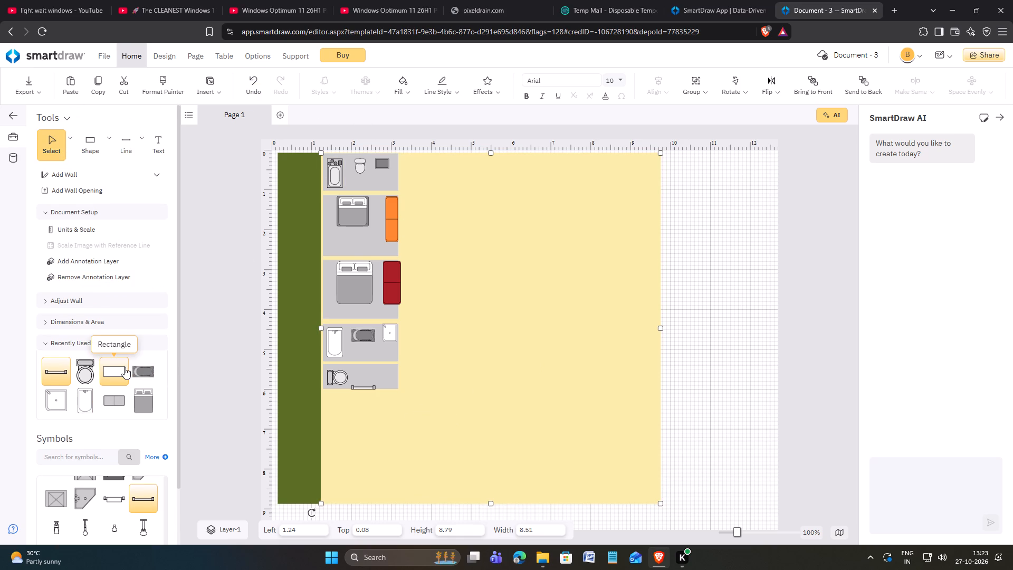
{"action": "left_click_drag", "start_coordinate": [118, 372], "coordinate": [361, 413]}
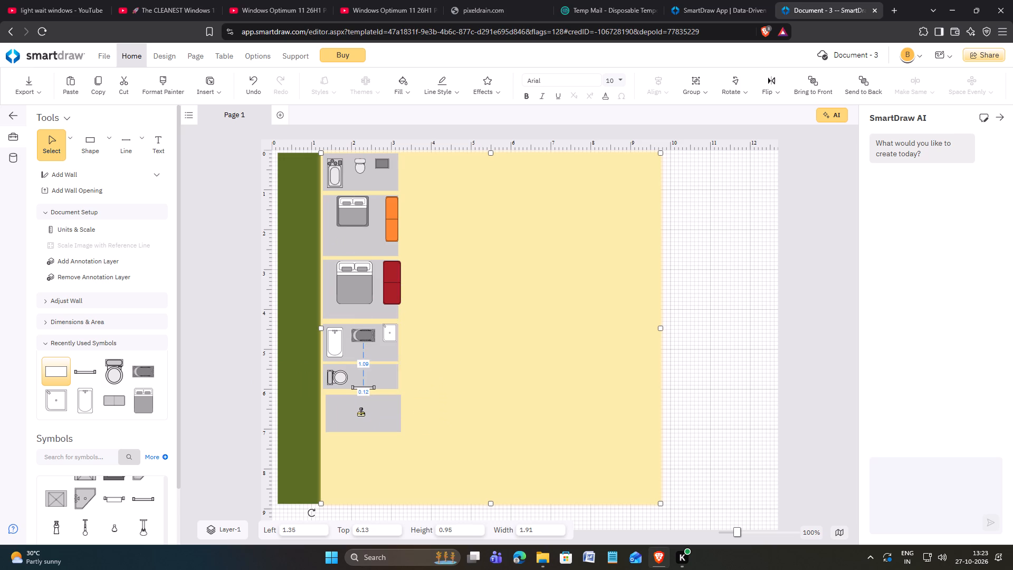
{"action": "left_click_drag", "start_coordinate": [361, 413], "coordinate": [359, 413]}
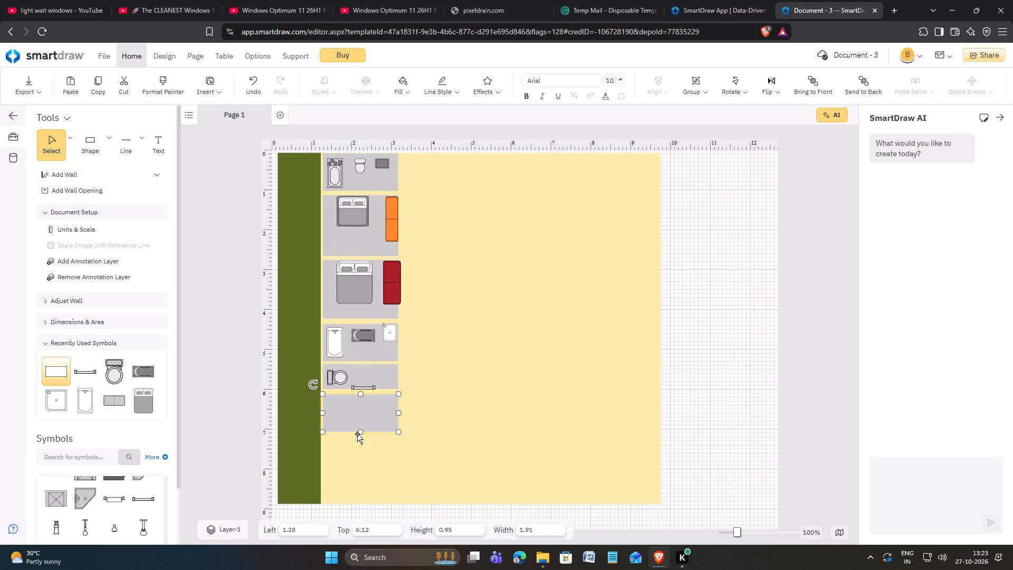
{"action": "left_click_drag", "start_coordinate": [360, 430], "coordinate": [359, 461]}
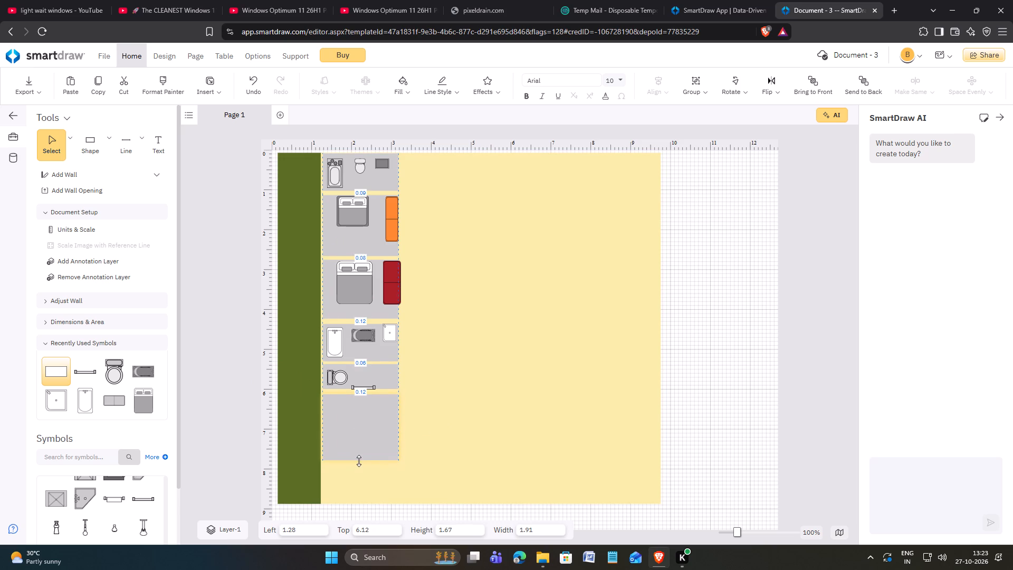
{"action": "left_click_drag", "start_coordinate": [359, 461], "coordinate": [359, 461]}
{"action": "left_click_drag", "start_coordinate": [359, 461], "coordinate": [359, 462]}
{"action": "left_click", "coordinate": [734, 384]}
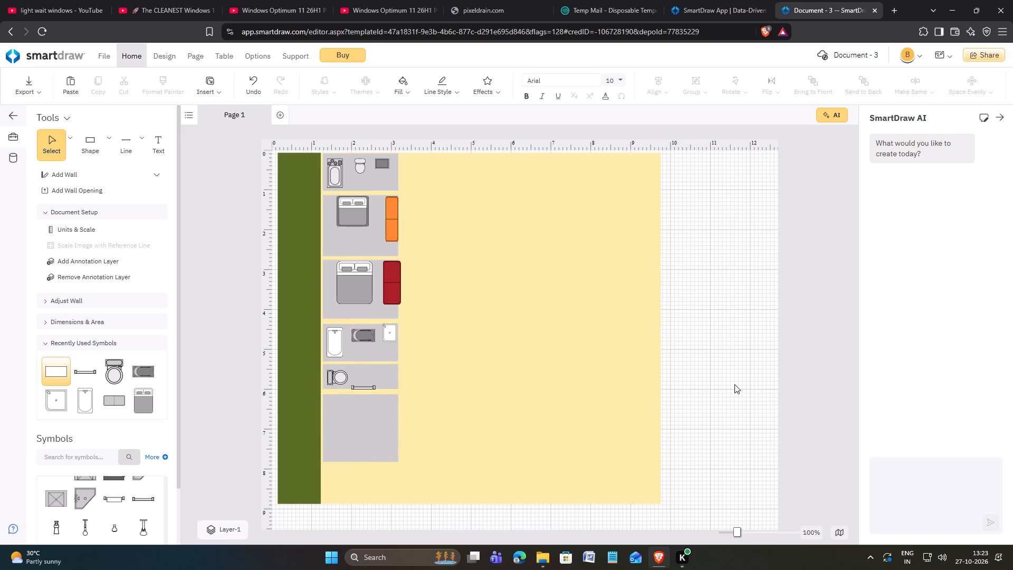
Add a Sofa from Couches & Sofas on the lower yellow area, shrunk to about 1.69 by 0.63 and rotated 180°.
{"action": "scroll", "coordinate": [85, 479], "scroll_direction": "up", "scroll_amount": 2}
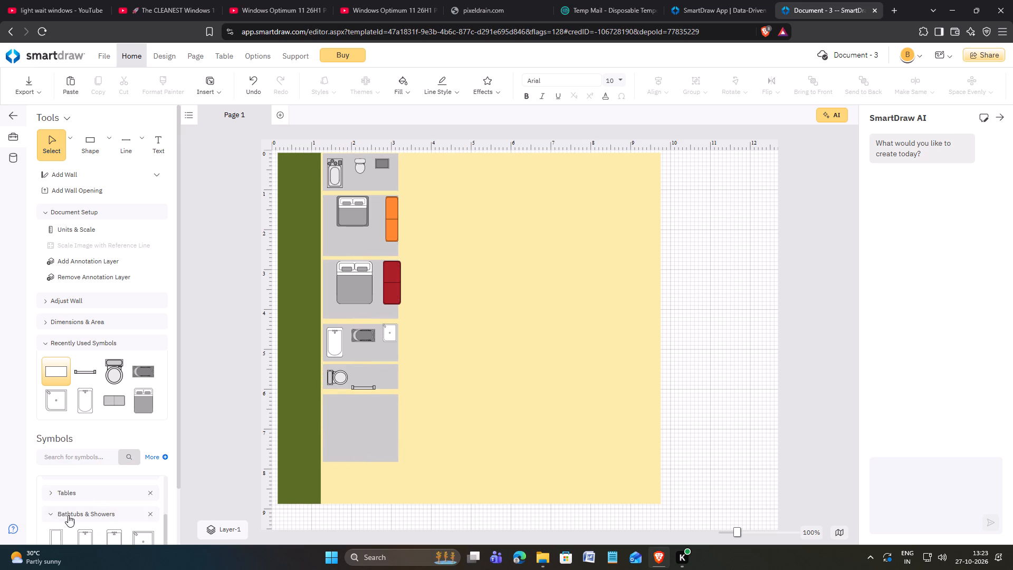
{"action": "left_click", "coordinate": [53, 518]}
{"action": "scroll", "coordinate": [85, 502], "scroll_direction": "up", "scroll_amount": 1}
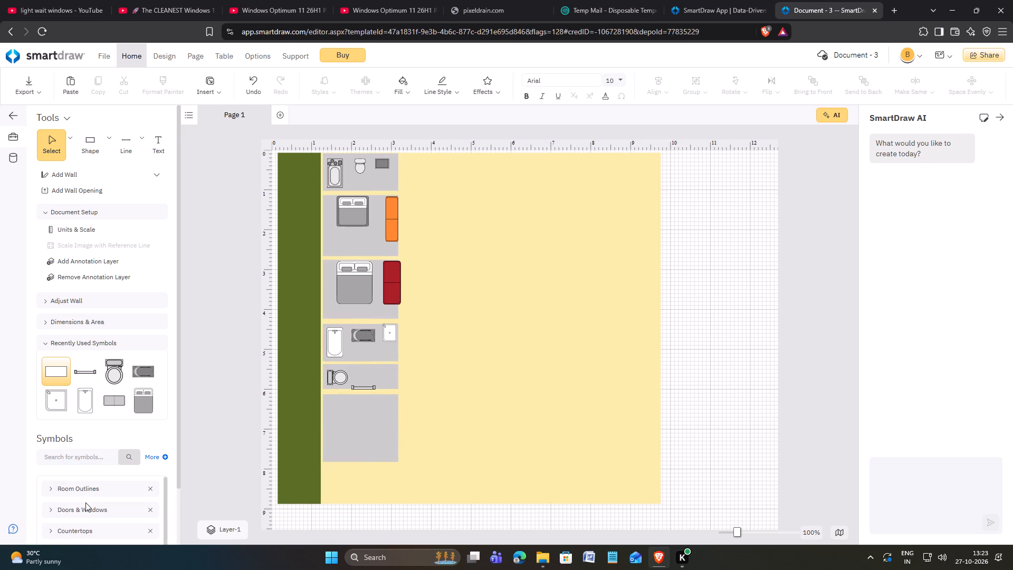
{"action": "scroll", "coordinate": [74, 508], "scroll_direction": "up", "scroll_amount": 2}
{"action": "scroll", "coordinate": [69, 518], "scroll_direction": "down", "scroll_amount": 2}
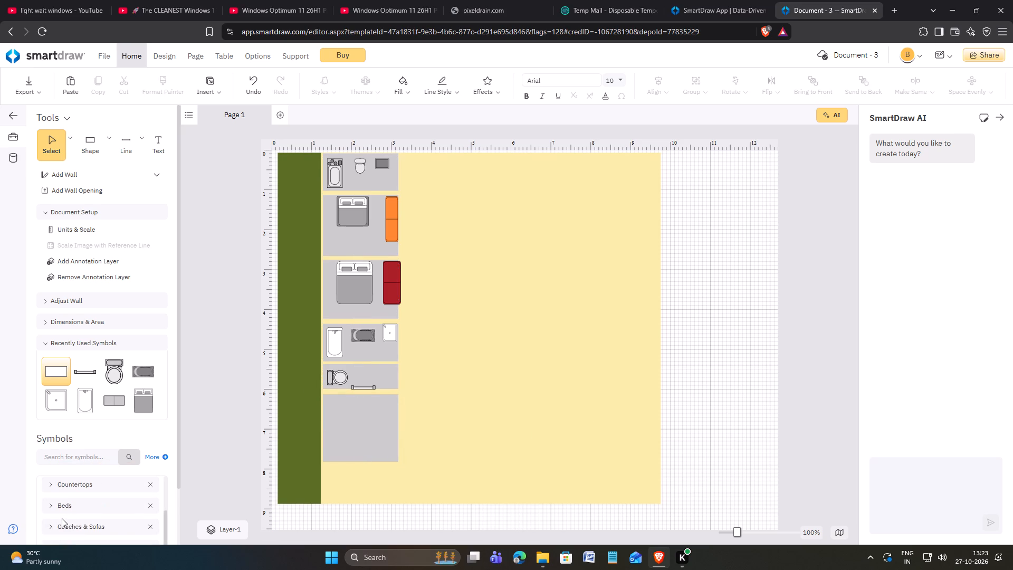
{"action": "scroll", "coordinate": [64, 514], "scroll_direction": "down", "scroll_amount": 1}
{"action": "left_click", "coordinate": [51, 473]}
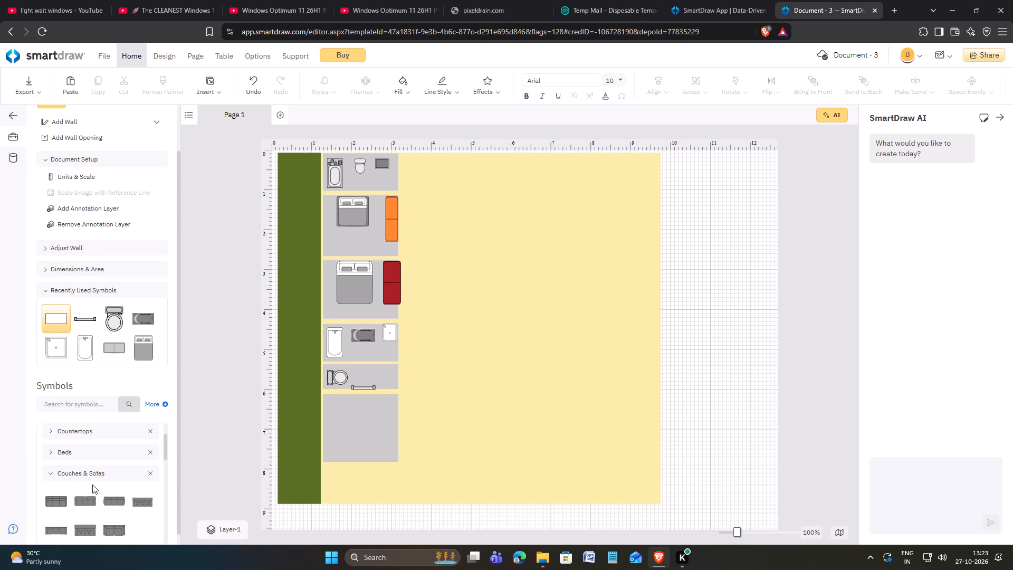
{"action": "scroll", "coordinate": [92, 486], "scroll_direction": "down", "scroll_amount": 1}
{"action": "left_click_drag", "start_coordinate": [117, 450], "coordinate": [118, 450]}
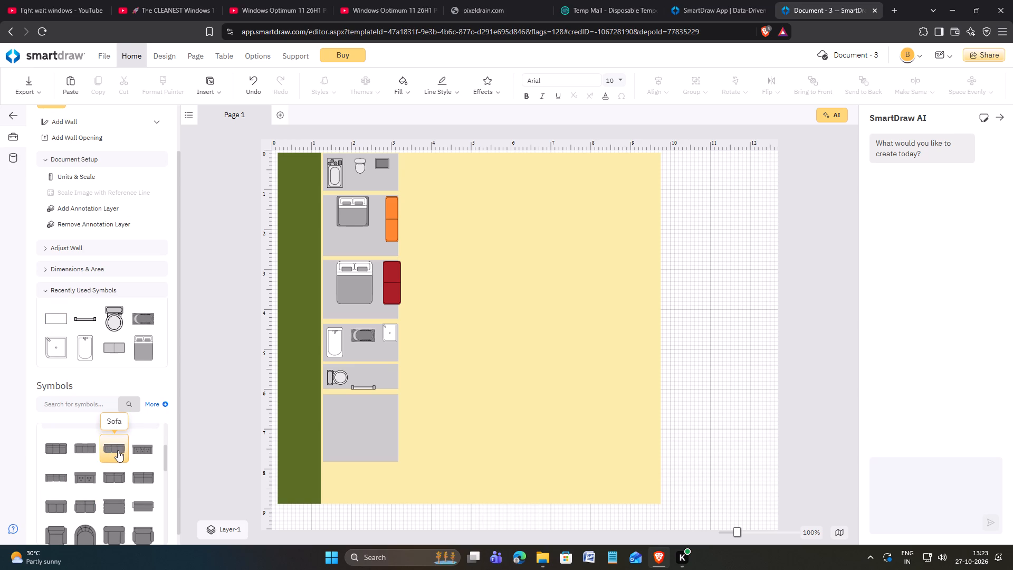
{"action": "left_click_drag", "start_coordinate": [118, 450], "coordinate": [485, 440]}
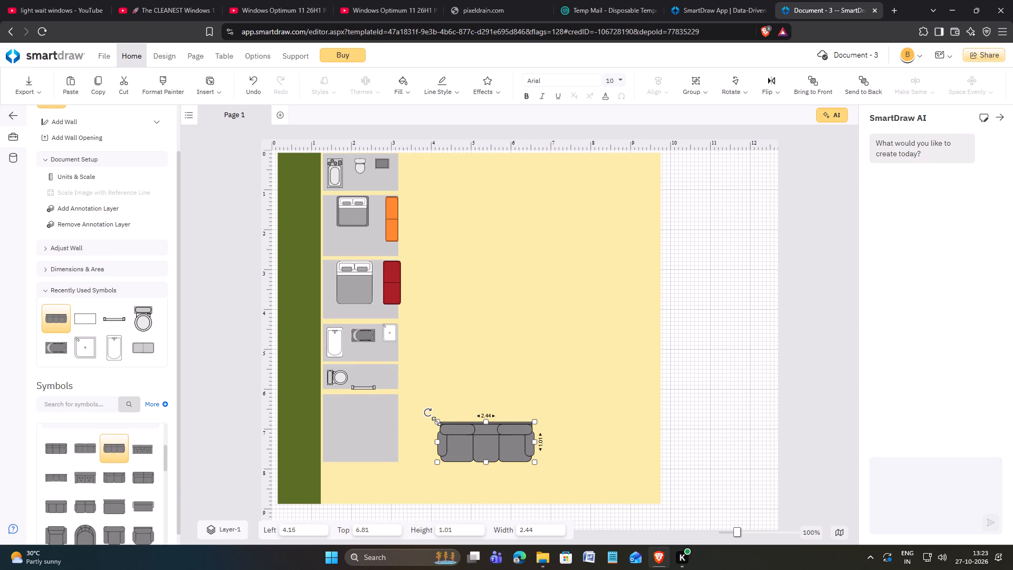
{"action": "left_click", "coordinate": [436, 421]}
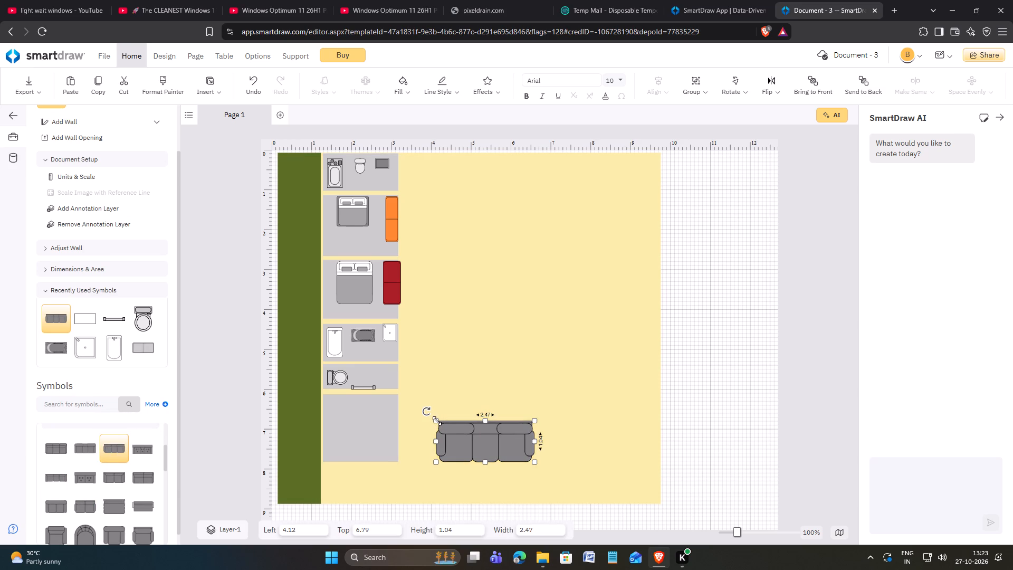
{"action": "left_click_drag", "start_coordinate": [437, 421], "coordinate": [466, 438]}
{"action": "left_click_drag", "start_coordinate": [460, 426], "coordinate": [533, 486]}
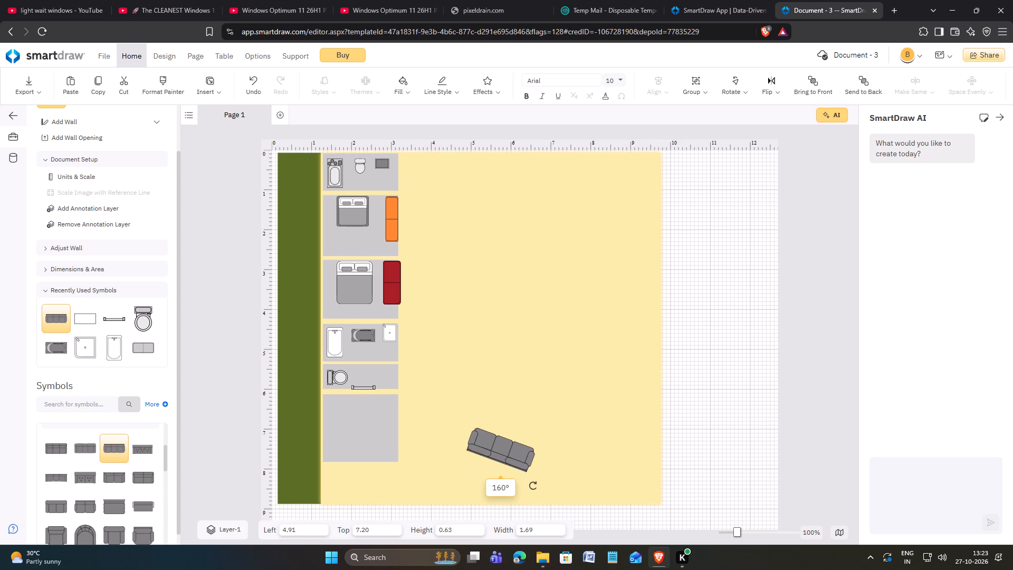
{"action": "left_click_drag", "start_coordinate": [533, 486], "coordinate": [540, 471]}
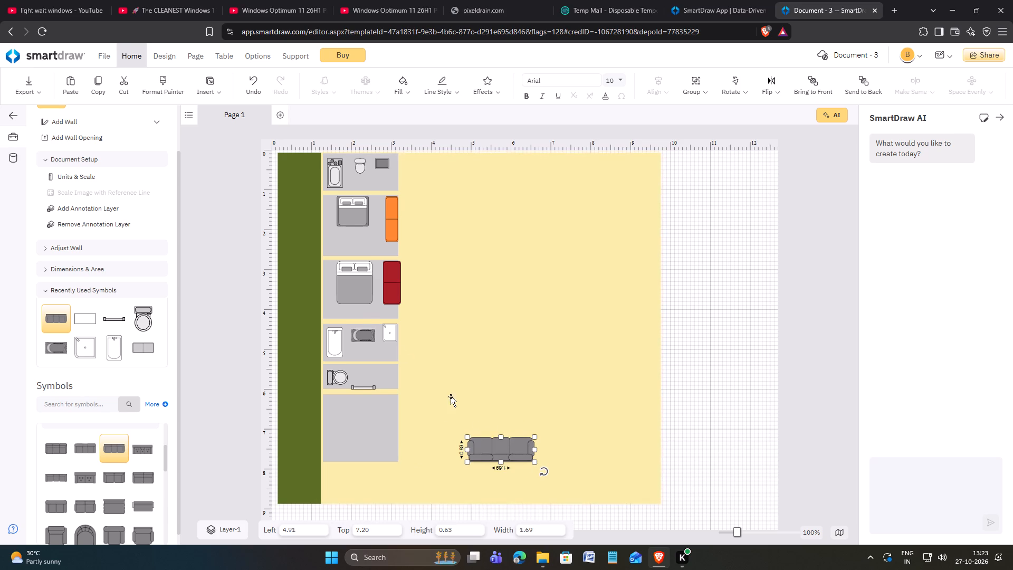
Fill the new sofa with white.
{"action": "left_click", "coordinate": [409, 92]}
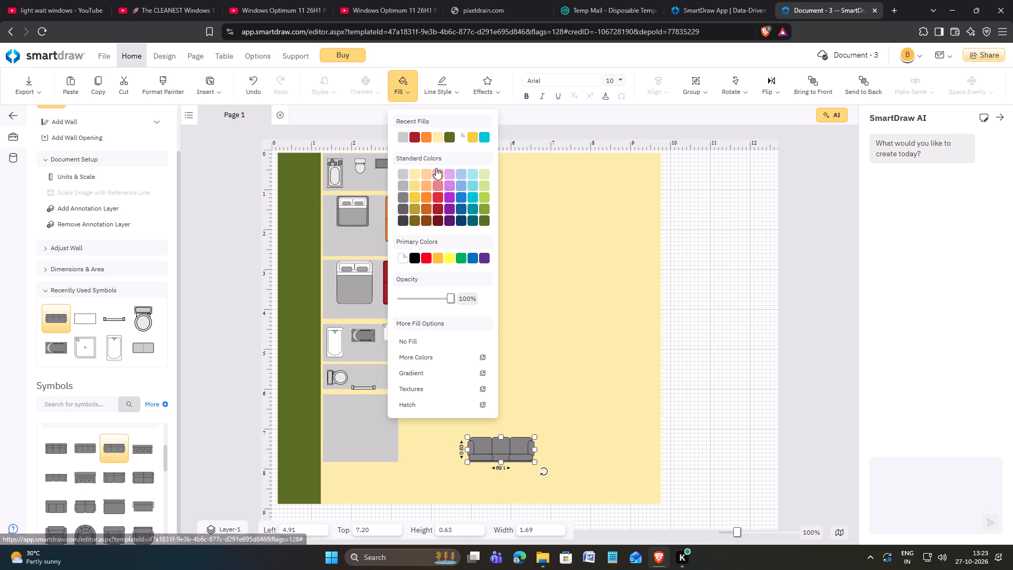
{"action": "left_click", "coordinate": [463, 141]}
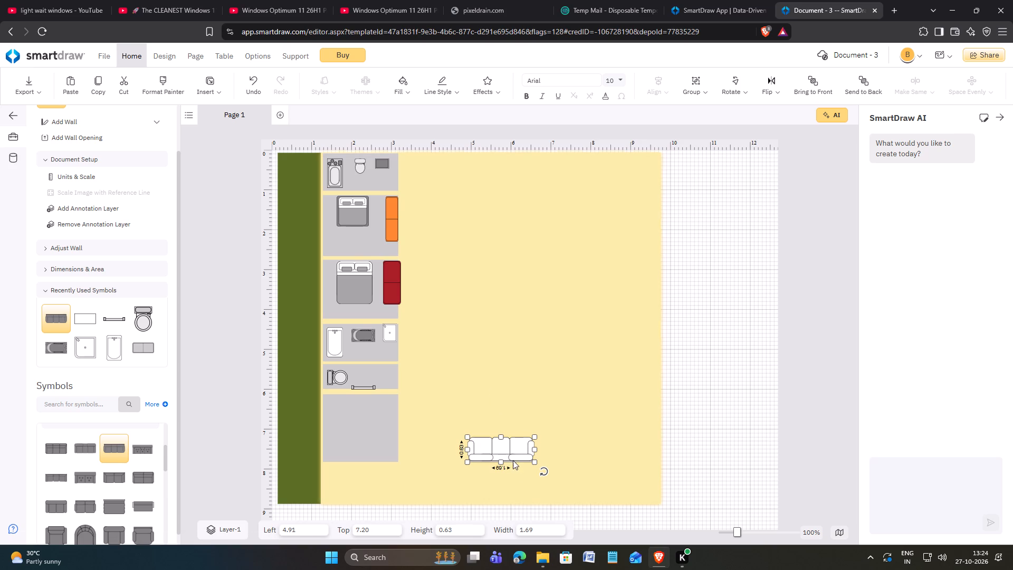
Move the white sofa to the bottom edge of the sixth gray block, roughly centred and shrunk to about 1.40 by 0.43.
{"action": "left_click_drag", "start_coordinate": [514, 451], "coordinate": [397, 449]}
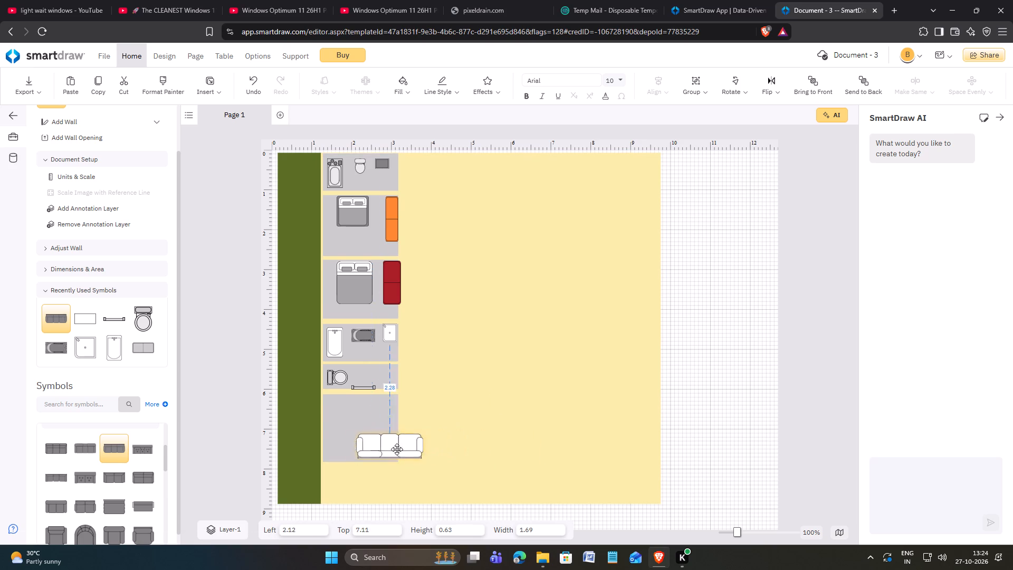
{"action": "left_click_drag", "start_coordinate": [397, 449], "coordinate": [375, 449]}
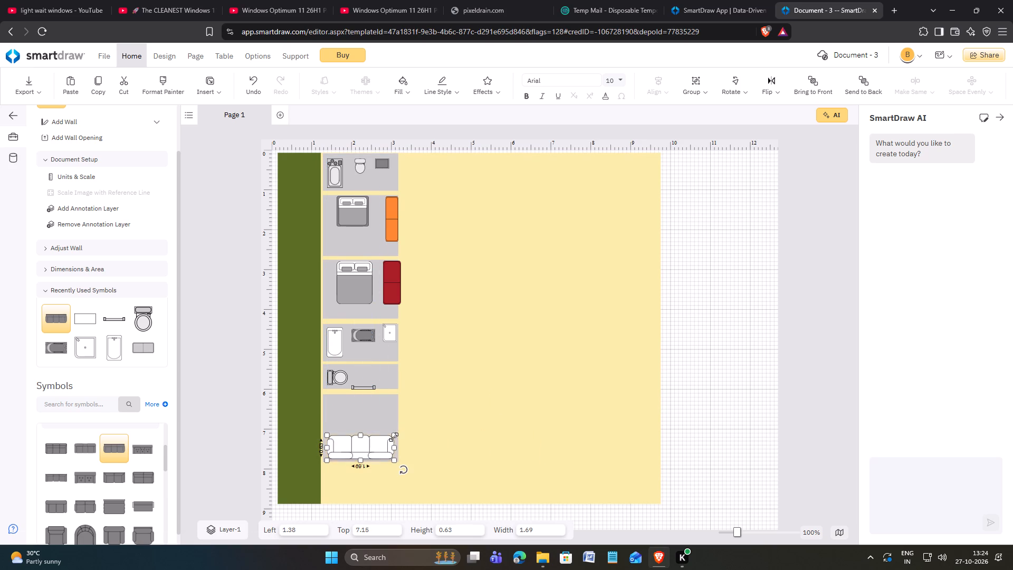
{"action": "left_click_drag", "start_coordinate": [394, 436], "coordinate": [384, 443]}
{"action": "left_click_drag", "start_coordinate": [367, 449], "coordinate": [374, 450]}
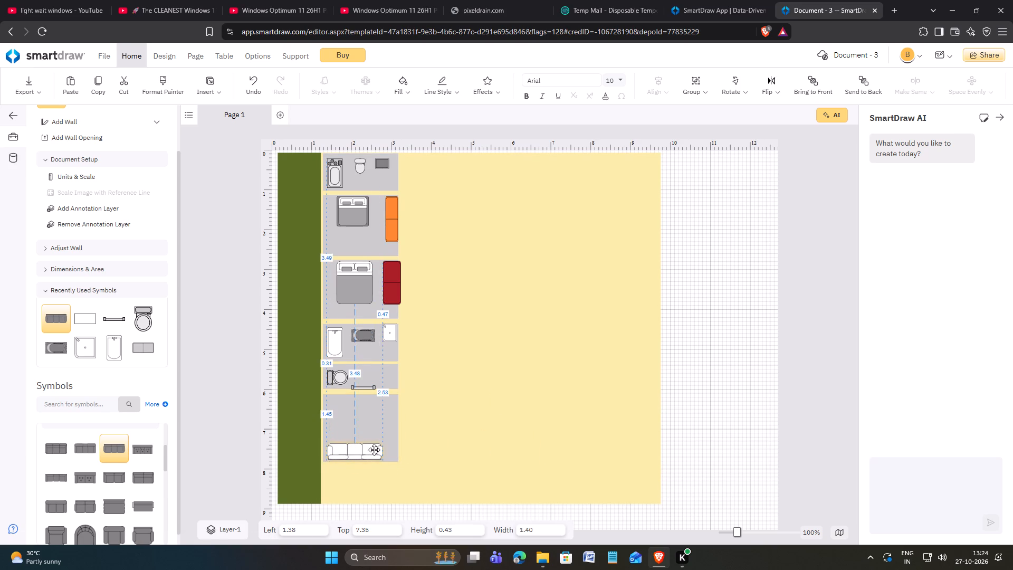
{"action": "left_click_drag", "start_coordinate": [374, 450], "coordinate": [375, 450]}
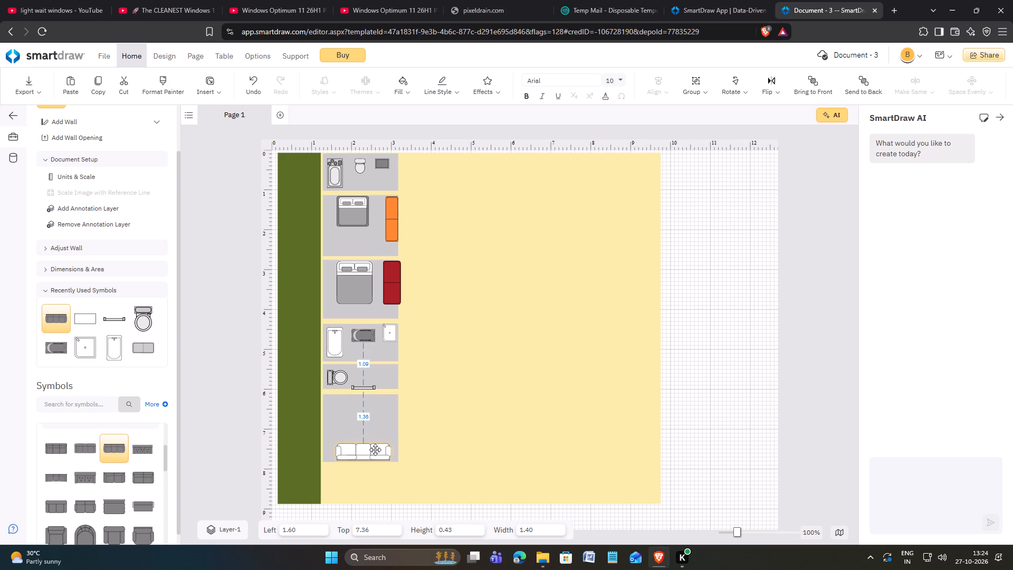
{"action": "left_click_drag", "start_coordinate": [375, 450], "coordinate": [374, 450]}
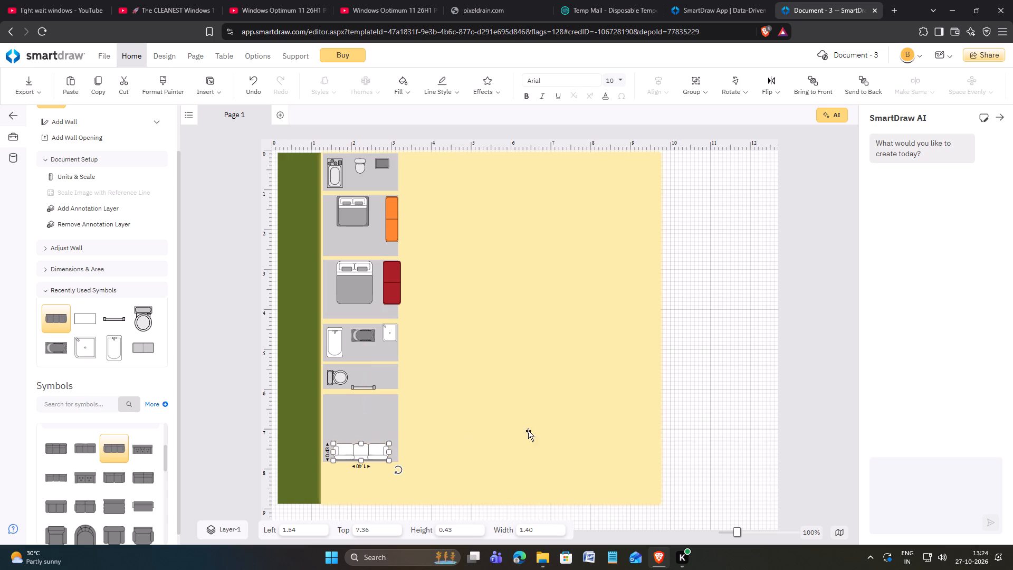
{"action": "left_click", "coordinate": [687, 421]}
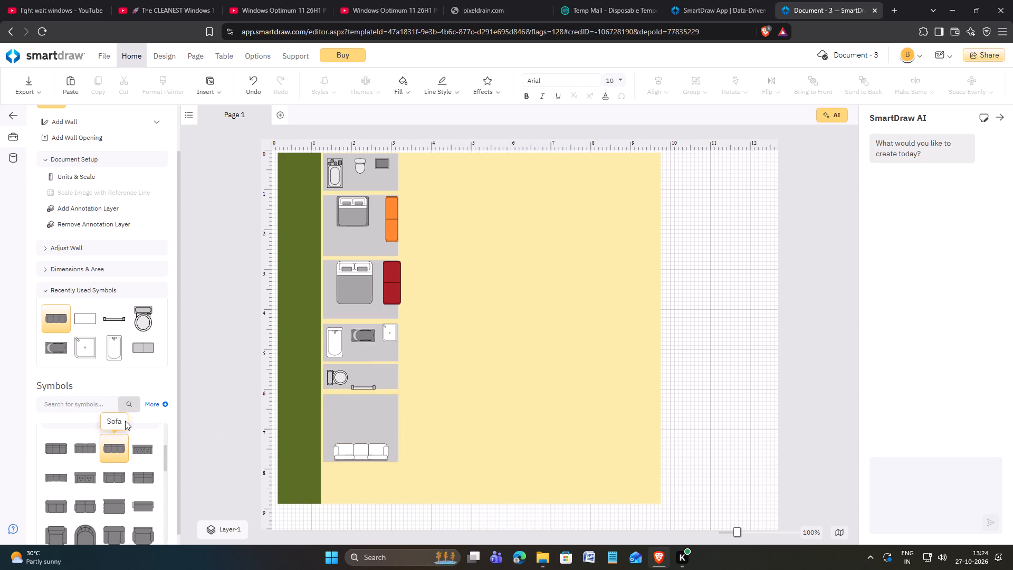
Place a Fouton from Couches & Sofas above the white sofa in the sixth gray block, shrunk to about 1.19 by 0.59.
{"action": "scroll", "coordinate": [125, 477], "scroll_direction": "up", "scroll_amount": 1}
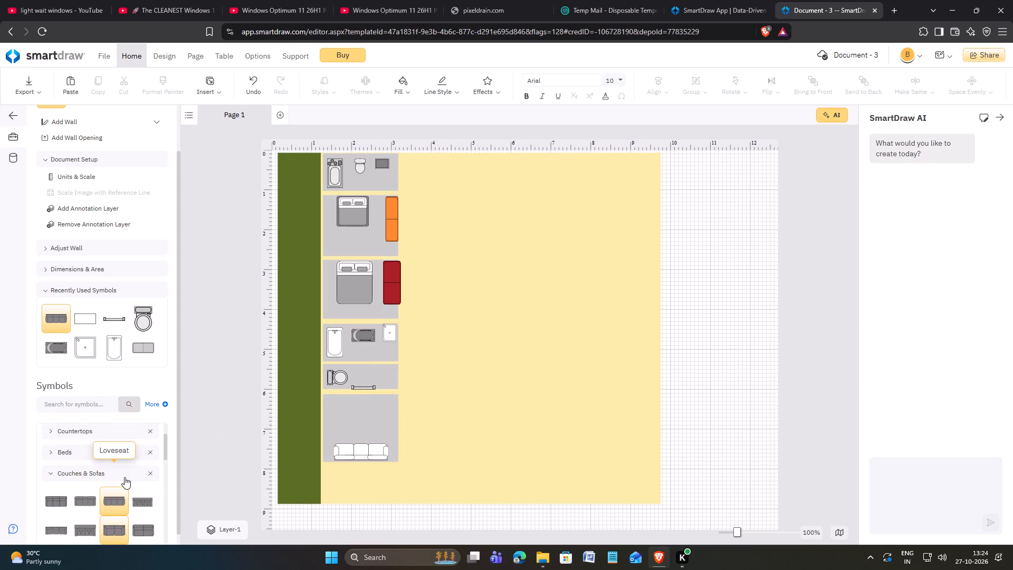
{"action": "scroll", "coordinate": [125, 477], "scroll_direction": "down", "scroll_amount": 1}
{"action": "left_click", "coordinate": [142, 507]}
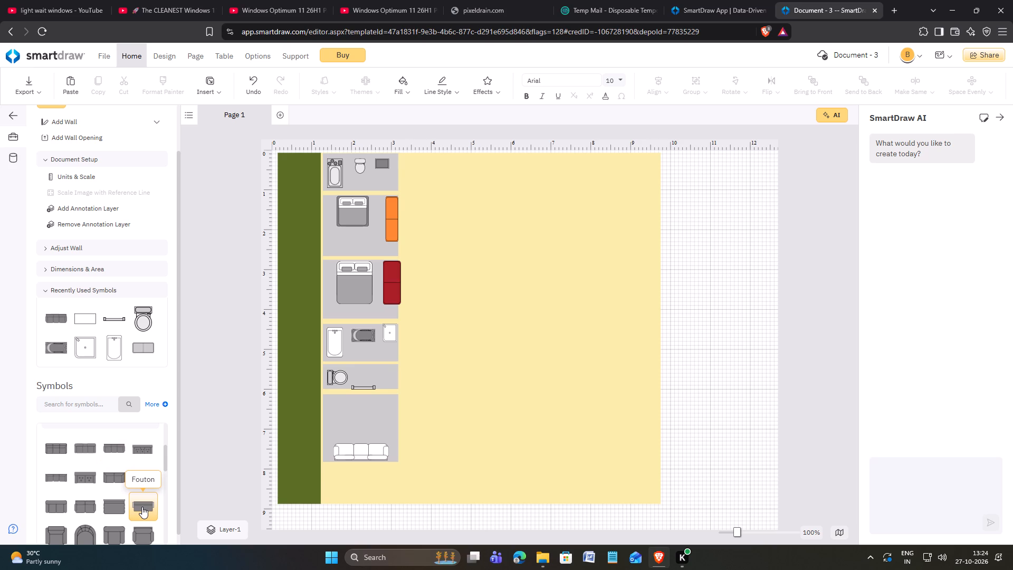
{"action": "left_click_drag", "start_coordinate": [140, 503], "coordinate": [541, 443]}
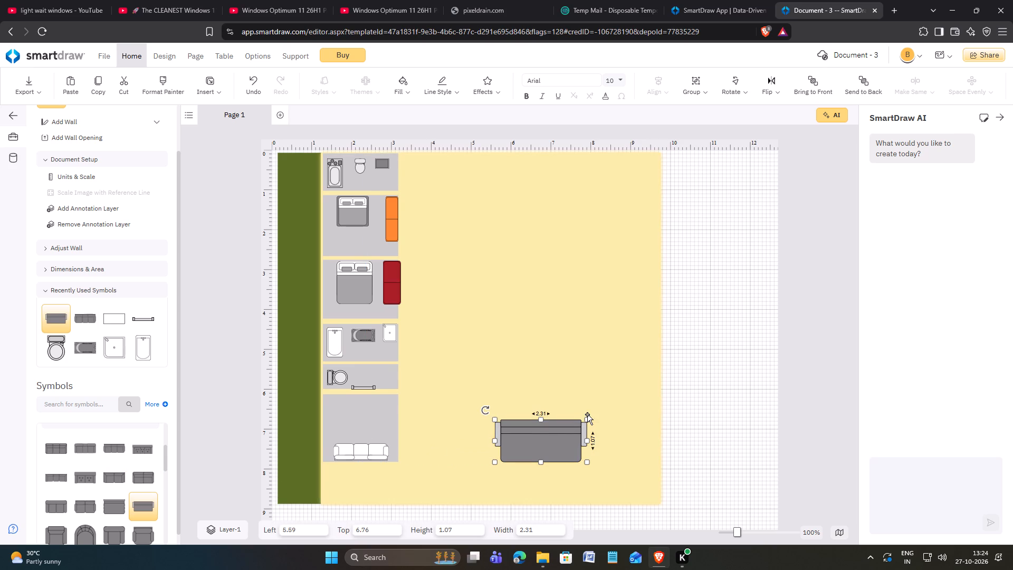
{"action": "left_click_drag", "start_coordinate": [588, 419], "coordinate": [539, 436]}
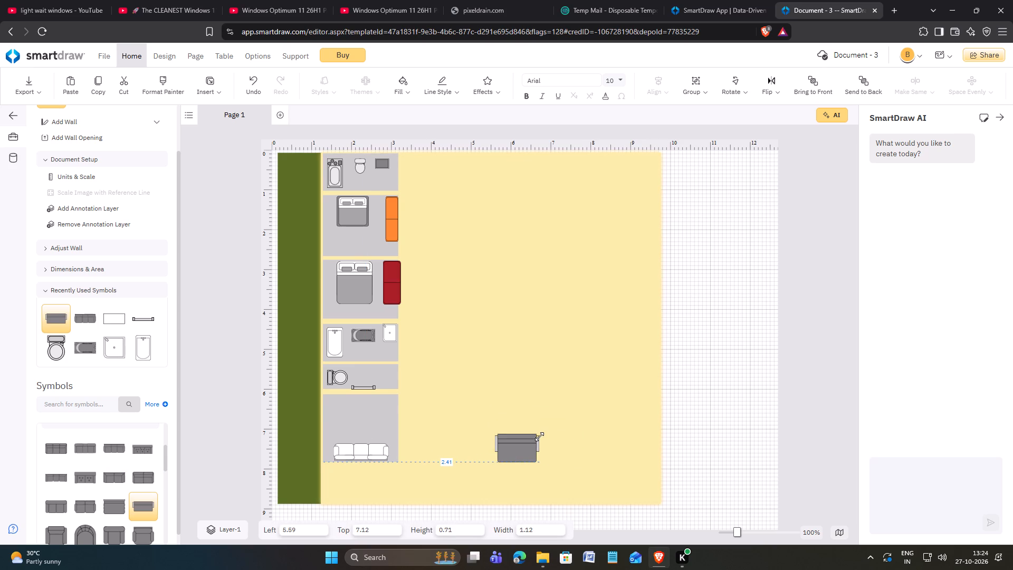
{"action": "left_click_drag", "start_coordinate": [539, 436], "coordinate": [542, 439]}
{"action": "left_click_drag", "start_coordinate": [527, 450], "coordinate": [371, 415]}
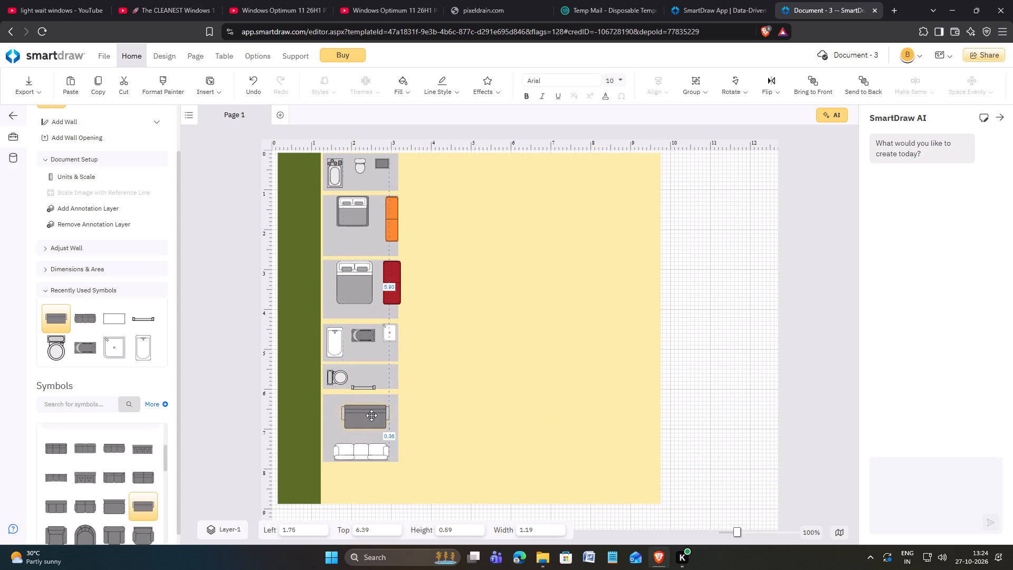
{"action": "left_click_drag", "start_coordinate": [371, 415], "coordinate": [370, 415]}
Fill the fouton in the sixth gray block with white.
{"action": "left_click", "coordinate": [398, 93]}
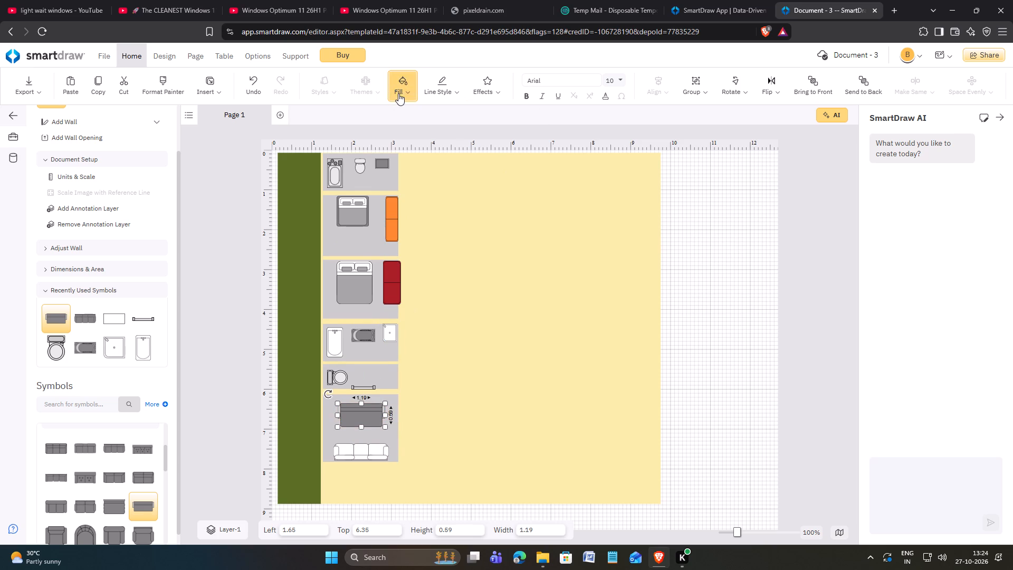
{"action": "left_click", "coordinate": [405, 141]}
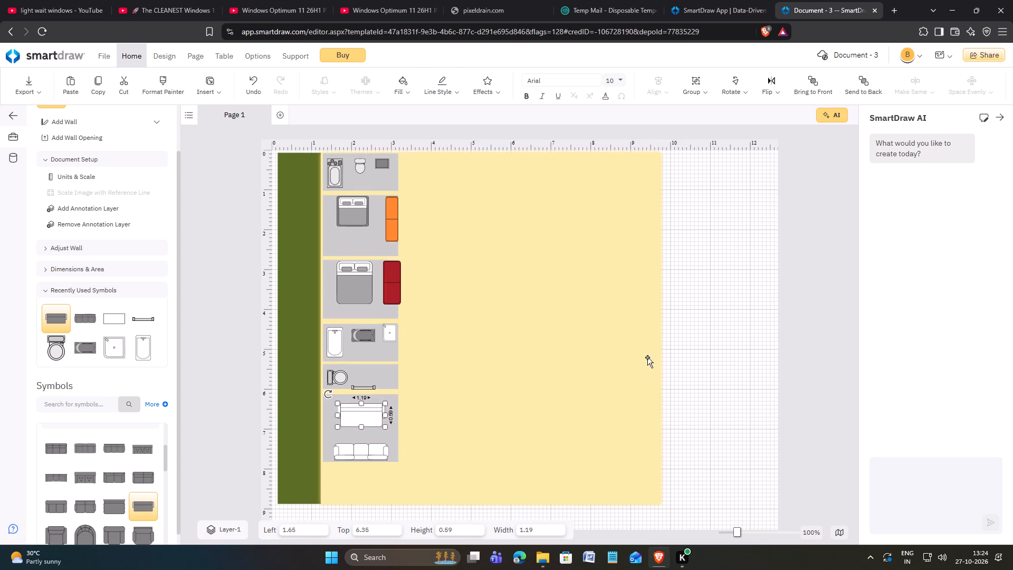
{"action": "left_click", "coordinate": [739, 378]}
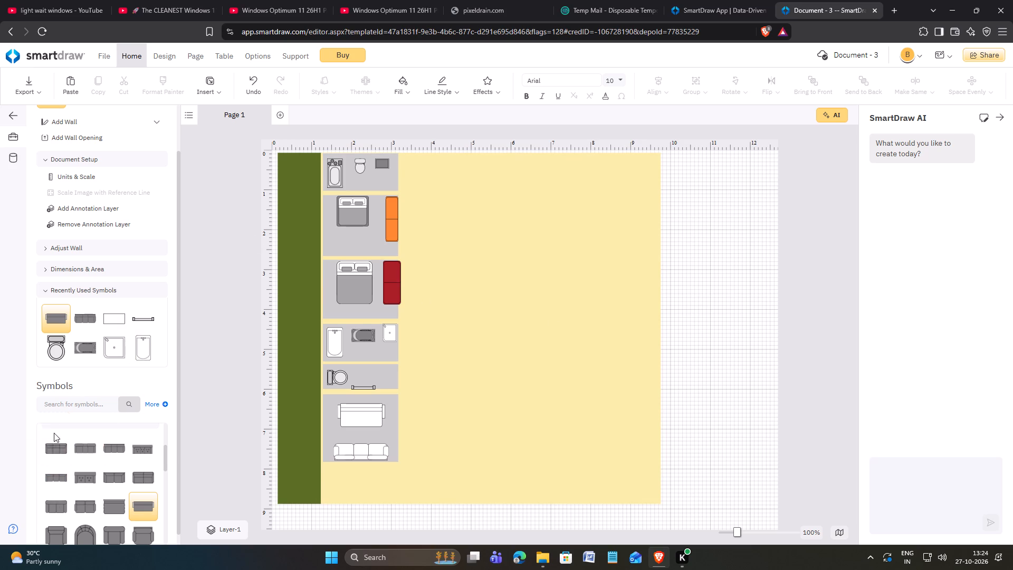
Add a white rectangle of about 1.91 by 1.91 at the top of the yellow area, about 4.08 from the left.
{"action": "scroll", "coordinate": [65, 453], "scroll_direction": "up", "scroll_amount": 1}
{"action": "left_click", "coordinate": [53, 474]}
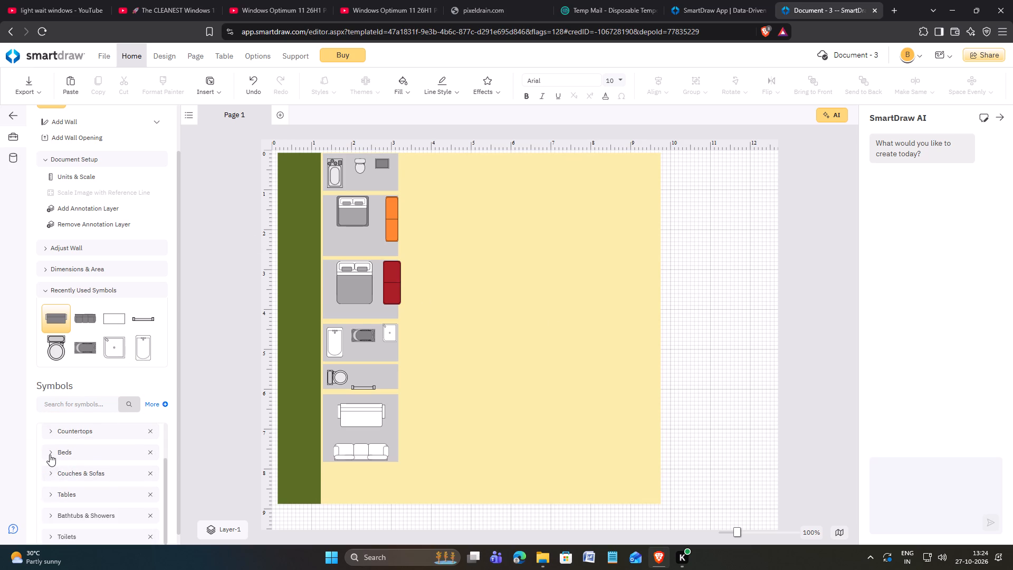
{"action": "left_click", "coordinate": [50, 454]}
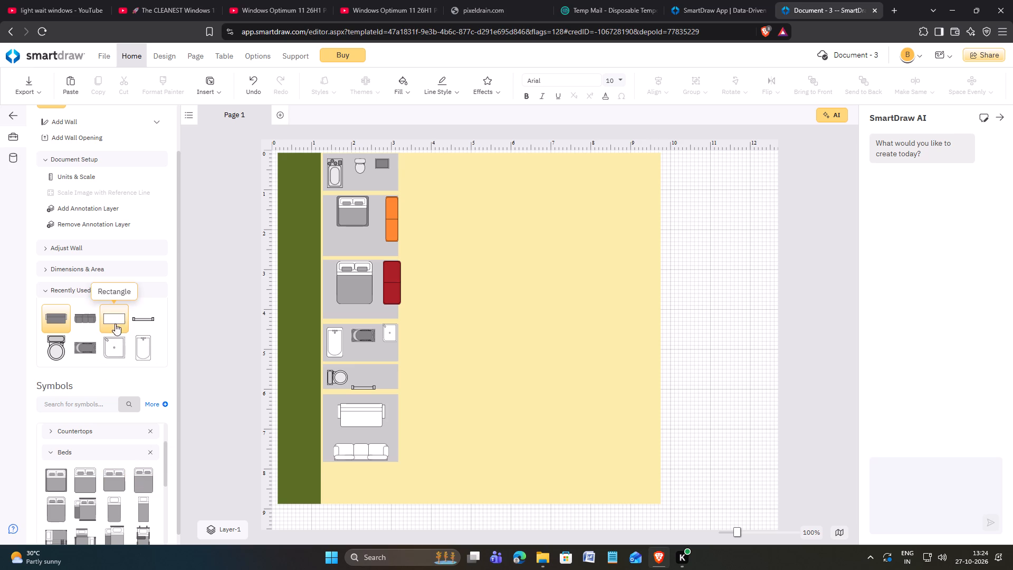
{"action": "left_click_drag", "start_coordinate": [115, 321], "coordinate": [472, 172]}
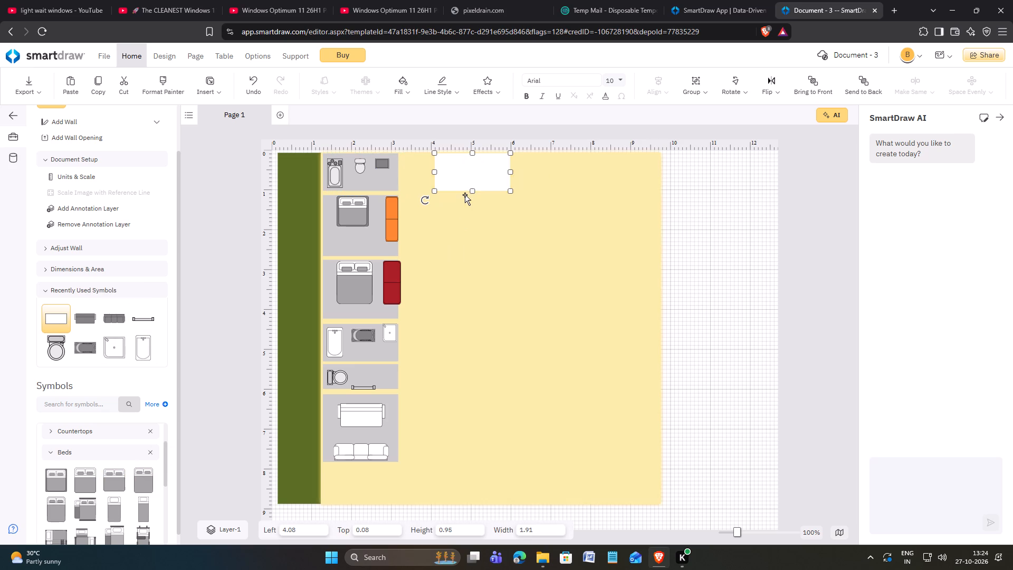
{"action": "left_click_drag", "start_coordinate": [473, 192], "coordinate": [471, 224]}
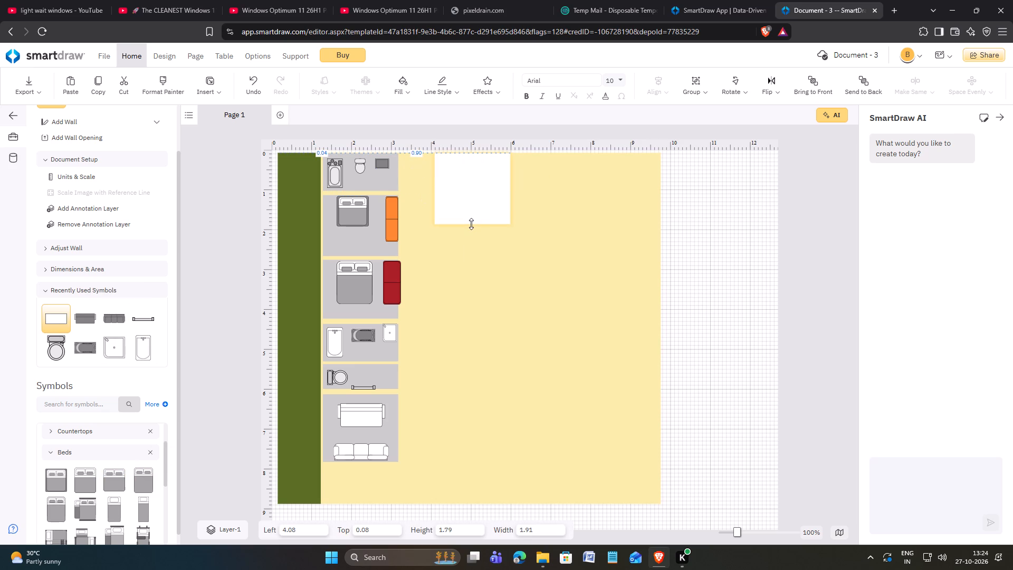
{"action": "left_click_drag", "start_coordinate": [471, 224], "coordinate": [471, 230]}
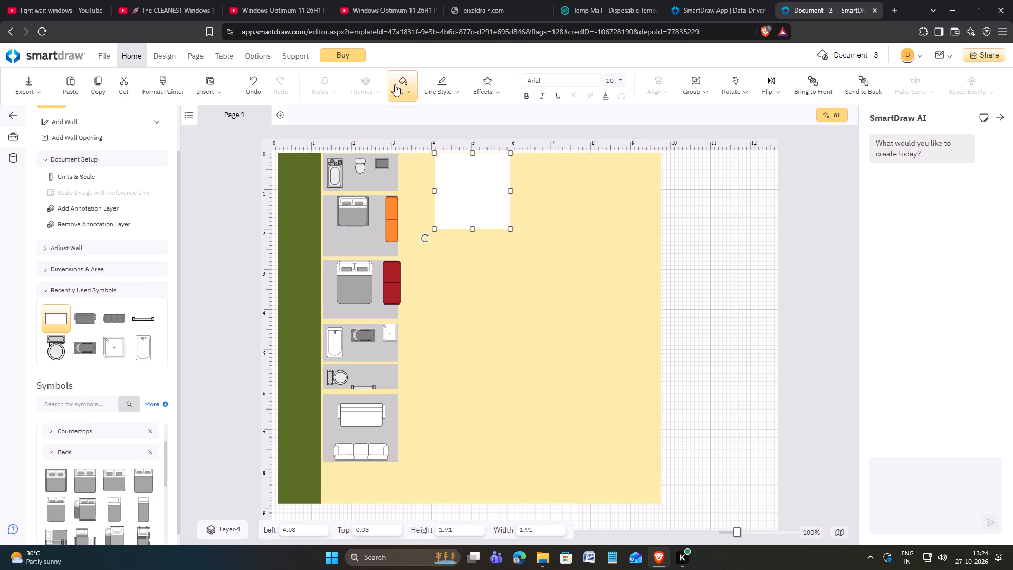
{"action": "left_click", "coordinate": [409, 97]}
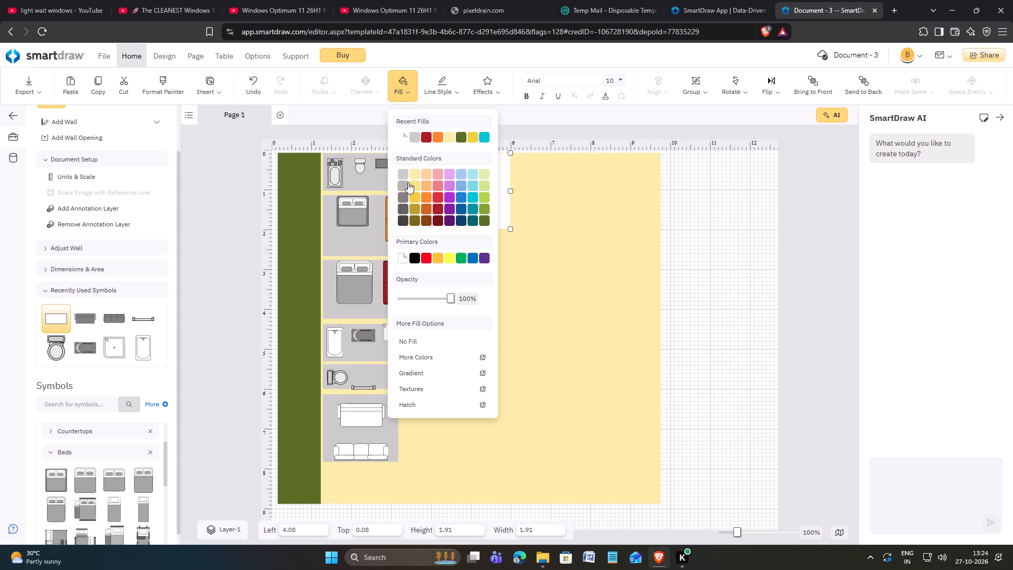
{"action": "left_click", "coordinate": [405, 141]}
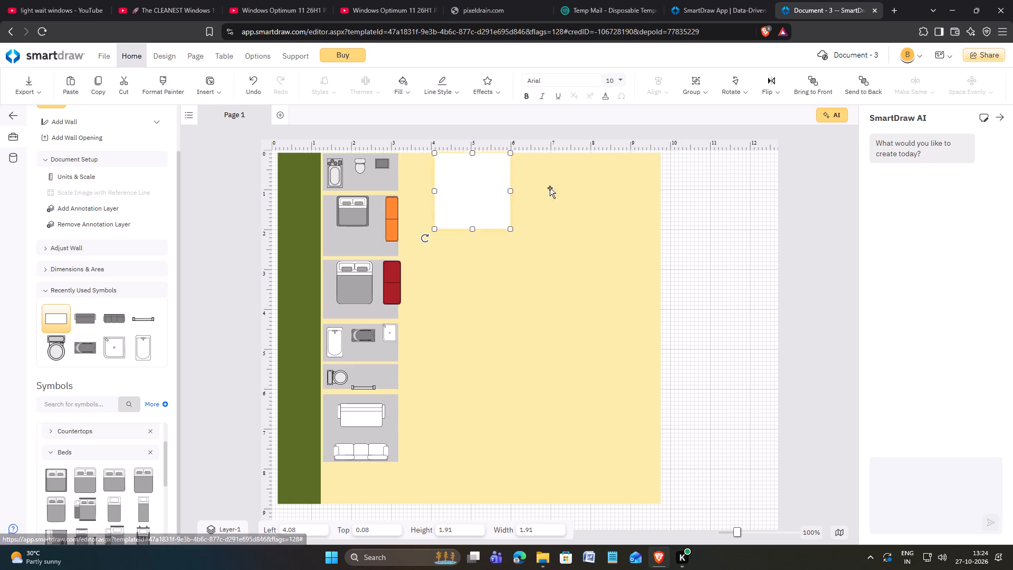
{"action": "left_click", "coordinate": [721, 262]}
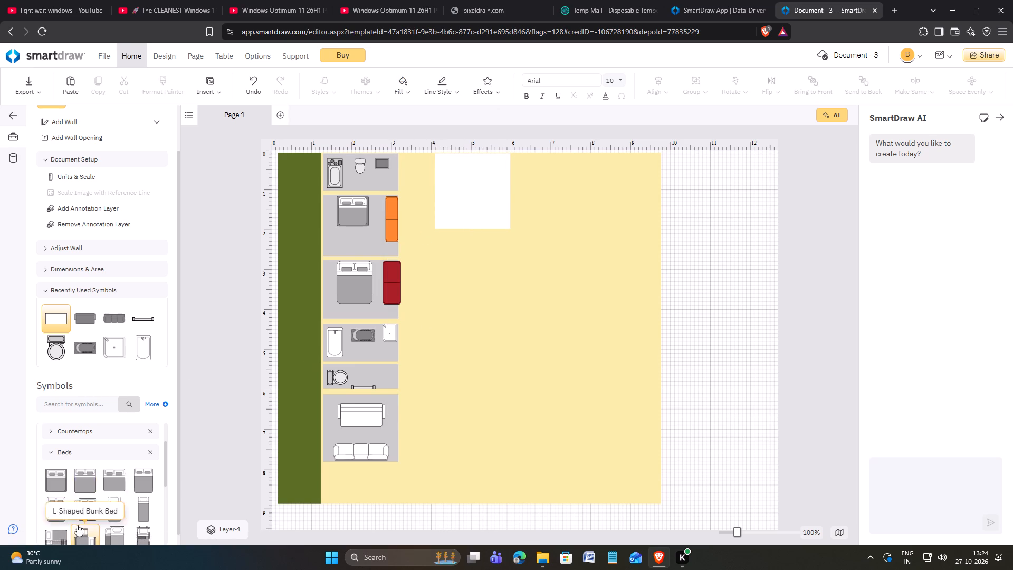
Place a double bed with an attached side bed from Beds near the top of the white rectangle, shrunk to about 1.26 by 1.15.
{"action": "left_click_drag", "start_coordinate": [93, 504], "coordinate": [490, 176]}
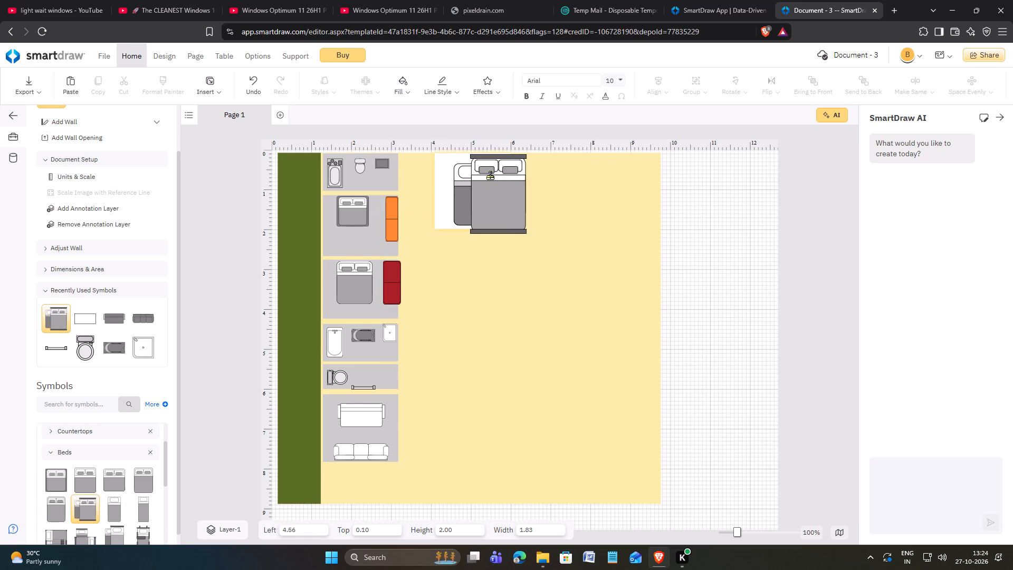
{"action": "left_click_drag", "start_coordinate": [490, 176], "coordinate": [477, 226]}
{"action": "left_click_drag", "start_coordinate": [516, 186], "coordinate": [500, 200]}
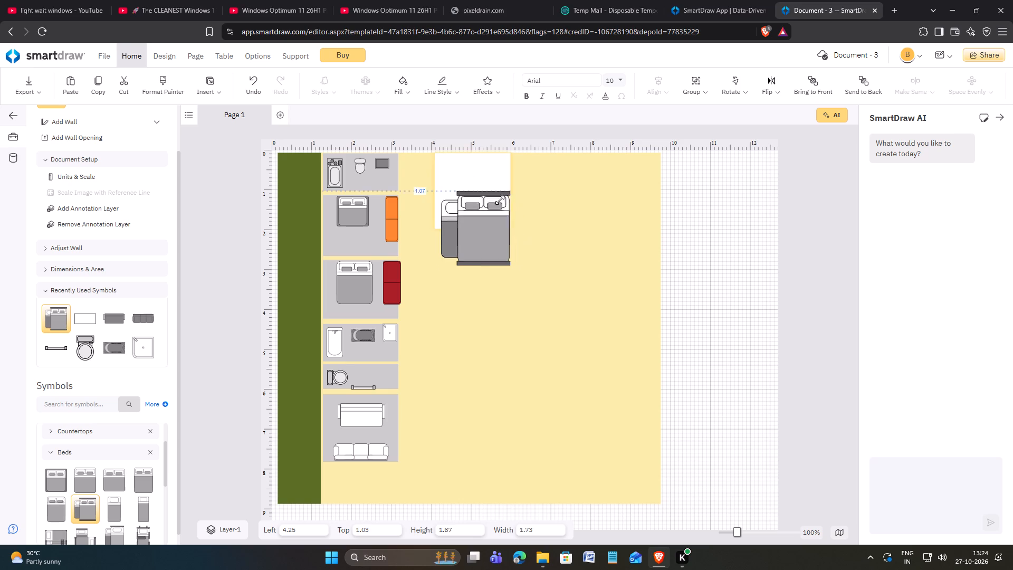
{"action": "left_click_drag", "start_coordinate": [500, 200], "coordinate": [492, 220]}
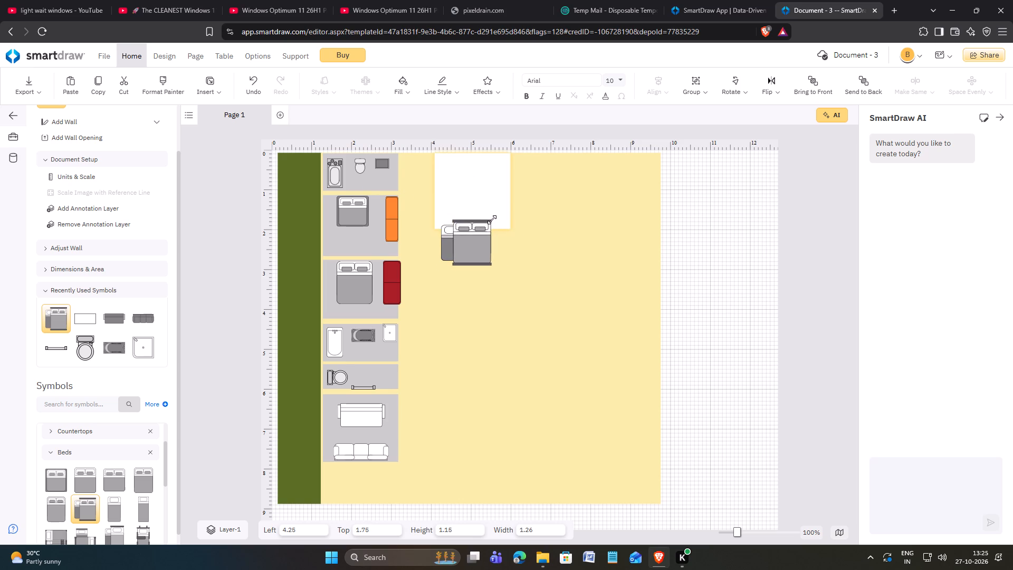
{"action": "left_click_drag", "start_coordinate": [492, 220], "coordinate": [491, 220]}
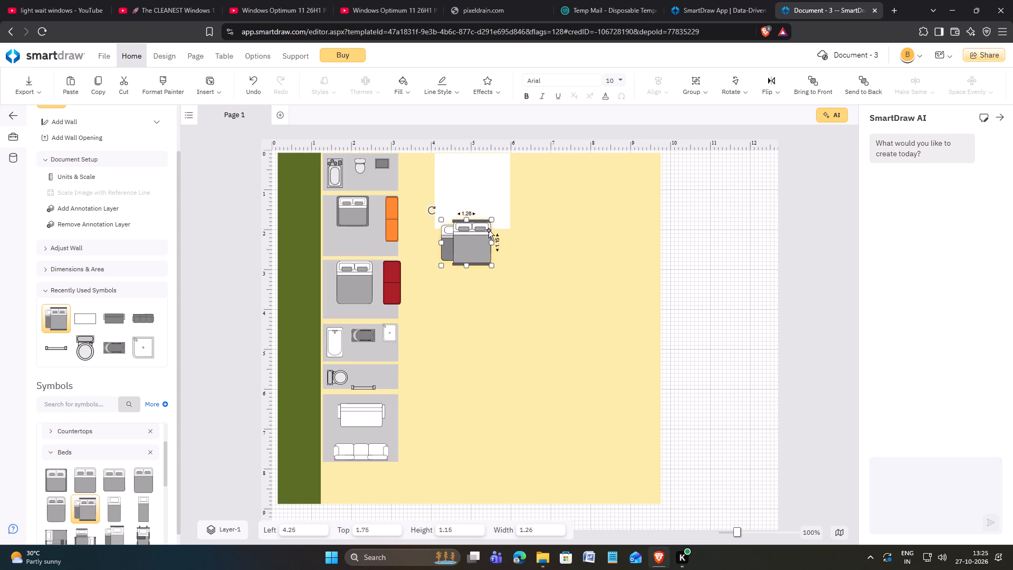
{"action": "left_click_drag", "start_coordinate": [474, 248], "coordinate": [482, 203]}
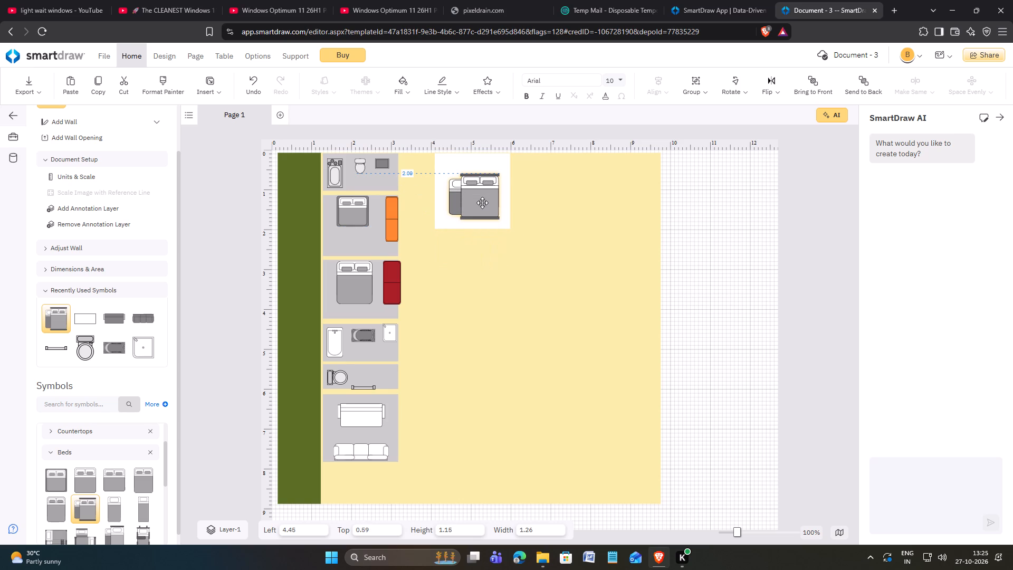
{"action": "left_click_drag", "start_coordinate": [482, 203], "coordinate": [483, 182]}
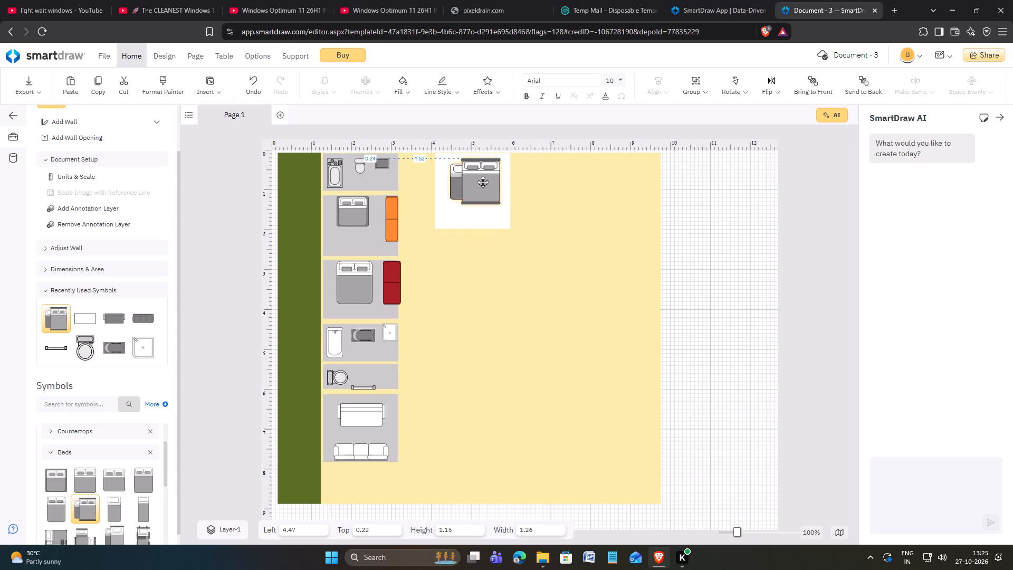
{"action": "left_click_drag", "start_coordinate": [483, 182], "coordinate": [480, 168]}
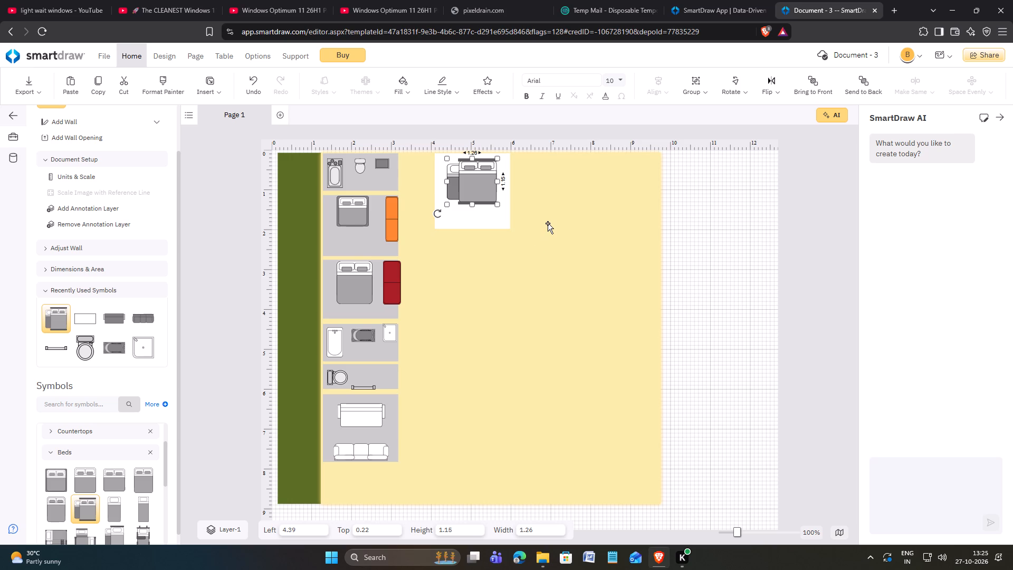
Draw a horizontal Metric Interior Wall 150mm about 4.41 long at the white rectangle's lower edge, starting about 4.67 from the left.
{"action": "scroll", "coordinate": [131, 207], "scroll_direction": "up", "scroll_amount": 1}
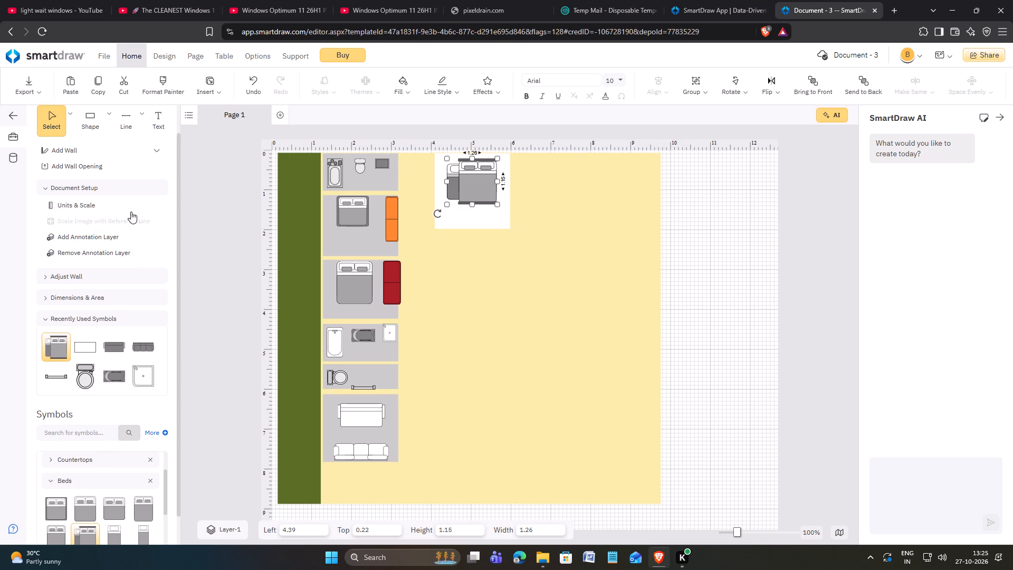
{"action": "left_click", "coordinate": [148, 176]}
{"action": "left_click", "coordinate": [158, 175]}
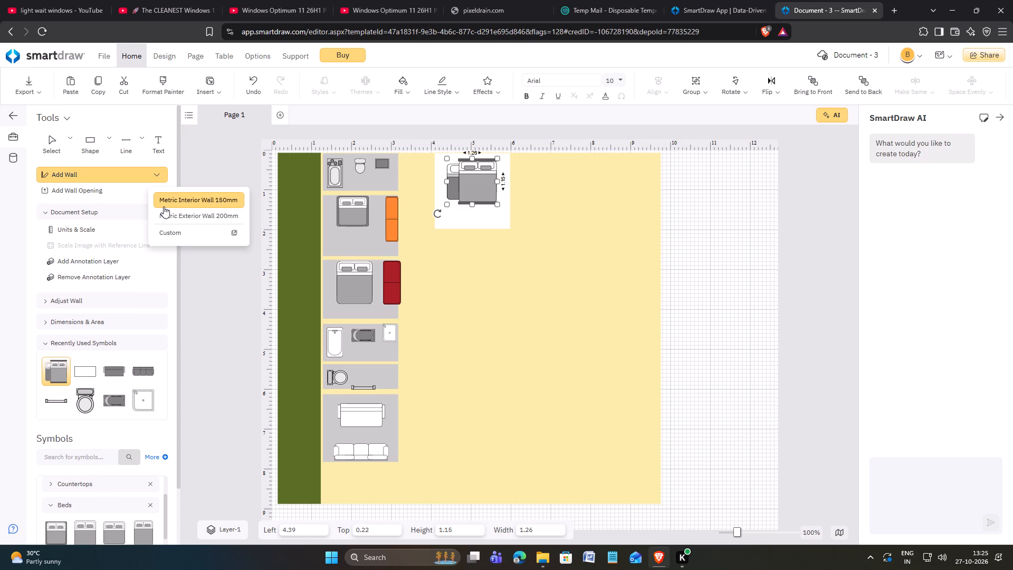
{"action": "left_click", "coordinate": [171, 202]}
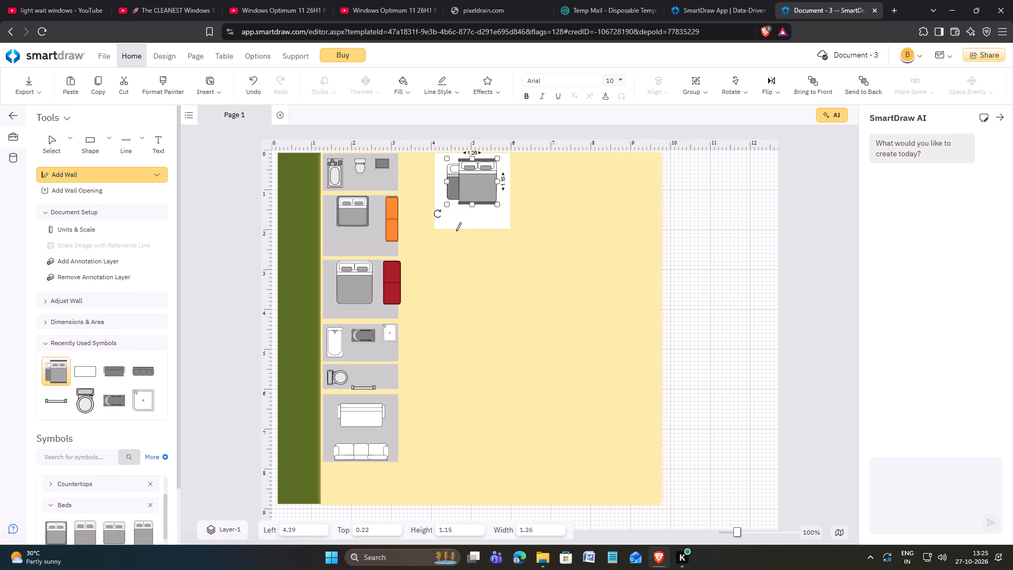
{"action": "left_click_drag", "start_coordinate": [457, 231], "coordinate": [634, 231]}
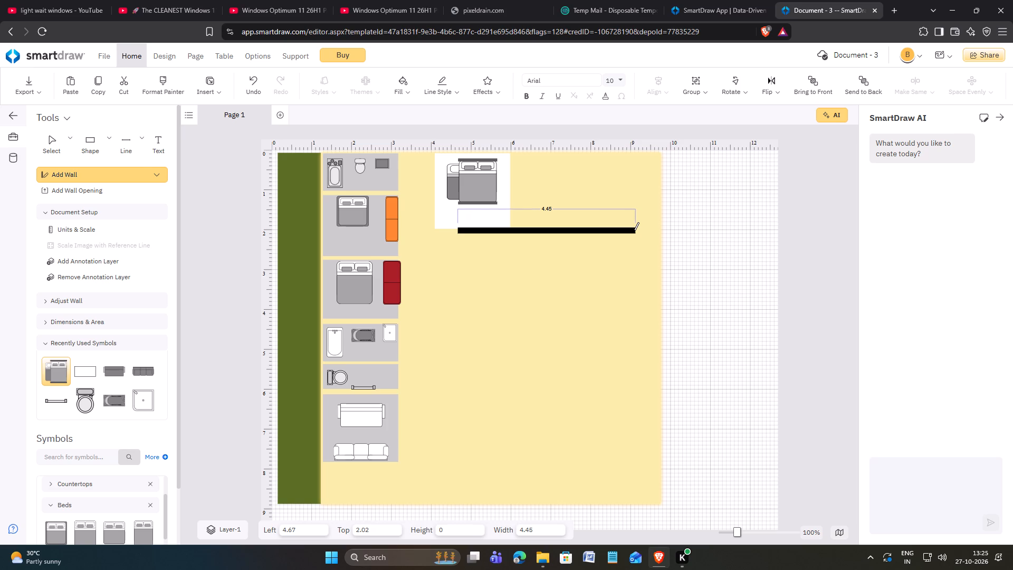
{"action": "left_click_drag", "start_coordinate": [634, 231], "coordinate": [633, 230]}
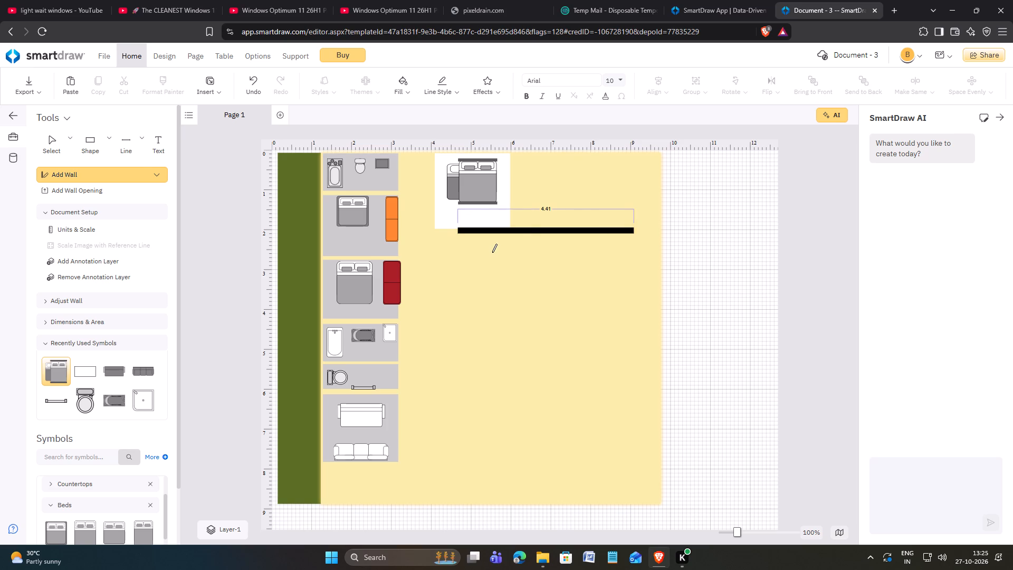
Draw a vertical wall about 1.69 long down from the horizontal wall, in line with the white rectangle's right edge.
{"action": "left_click_drag", "start_coordinate": [509, 232], "coordinate": [505, 298]}
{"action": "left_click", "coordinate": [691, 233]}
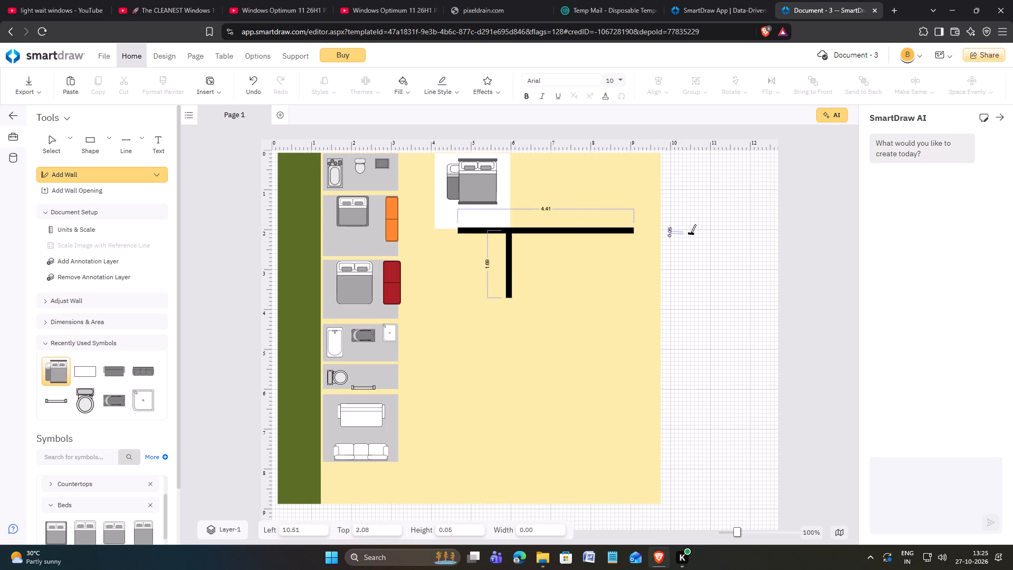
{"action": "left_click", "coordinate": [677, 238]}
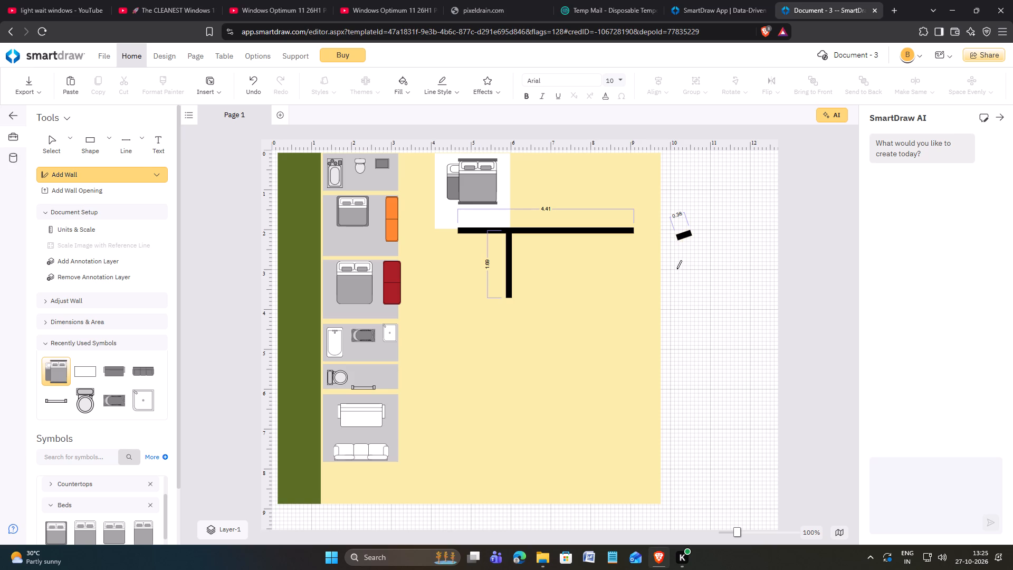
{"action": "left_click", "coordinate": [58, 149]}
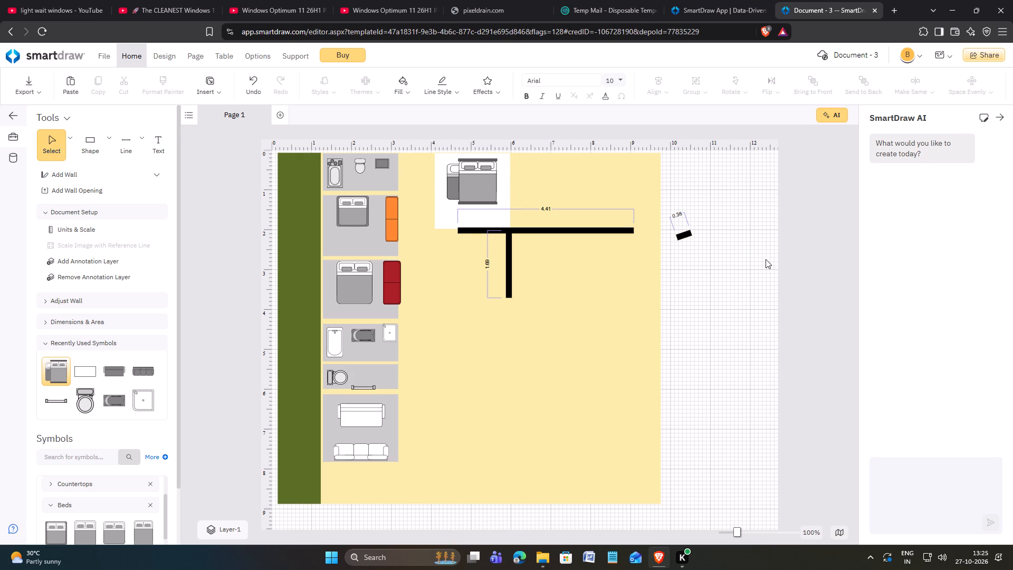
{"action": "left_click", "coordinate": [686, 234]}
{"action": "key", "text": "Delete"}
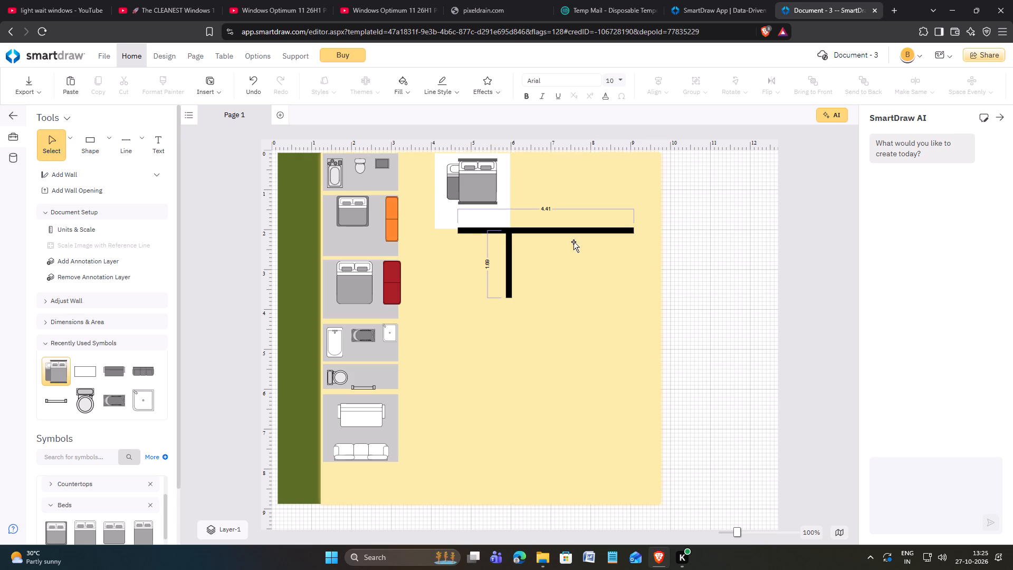
Apply the darkest gray as fill and line colour to the horizontal wall below the white rectangle.
{"action": "left_click", "coordinate": [523, 233]}
{"action": "left_click", "coordinate": [406, 98]}
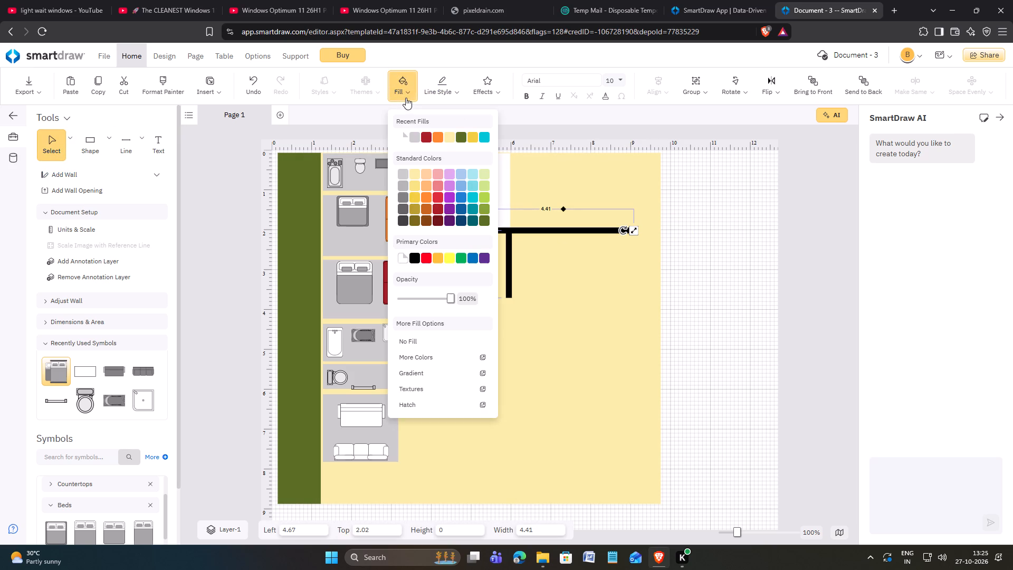
{"action": "left_click", "coordinate": [400, 219]}
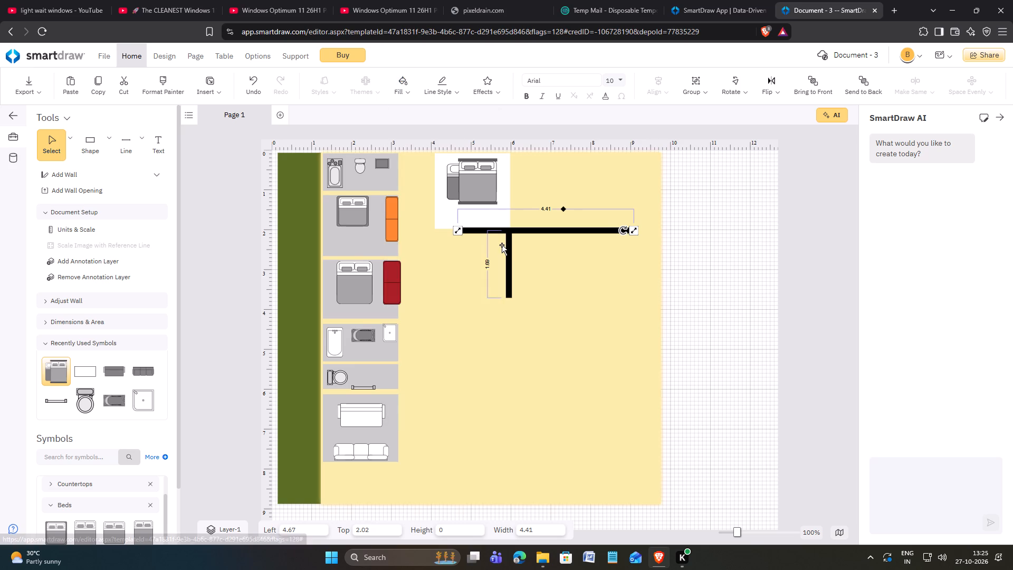
{"action": "left_click", "coordinate": [456, 87]}
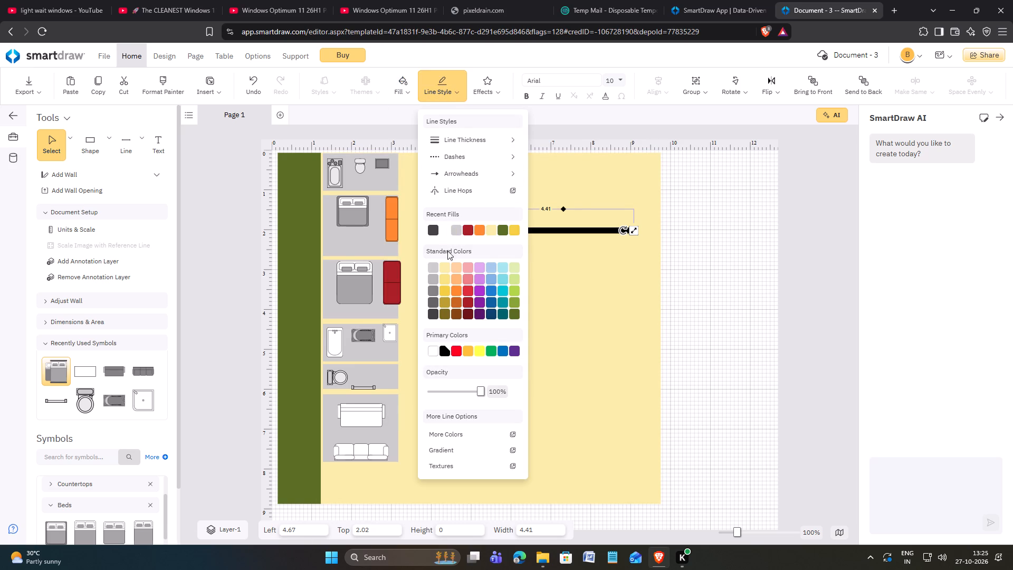
{"action": "left_click", "coordinate": [432, 315]}
Apply the same darkest gray as fill and line colour to the vertical wall below the horizontal one.
{"action": "left_click", "coordinate": [511, 267]}
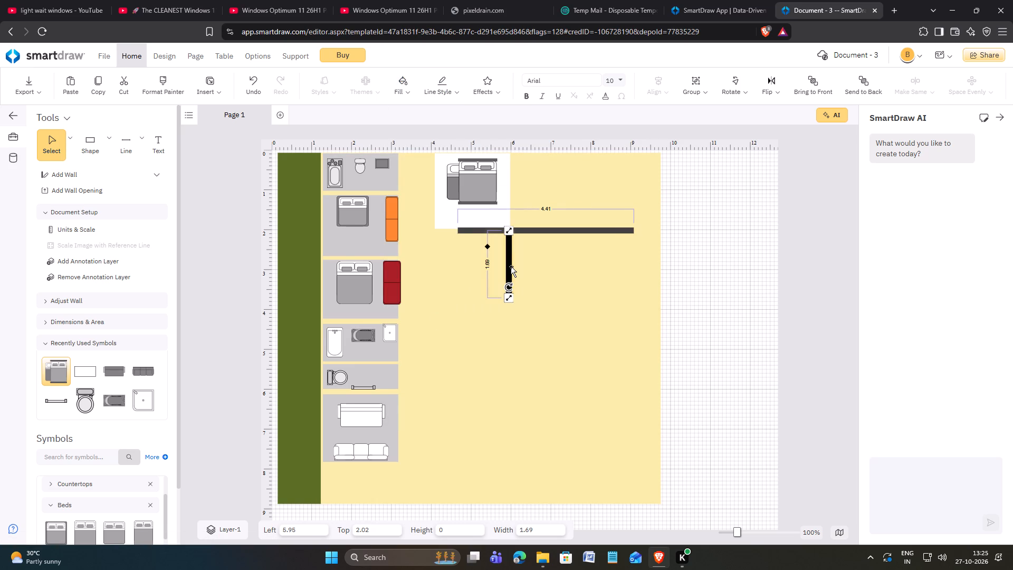
{"action": "left_click", "coordinate": [409, 99]}
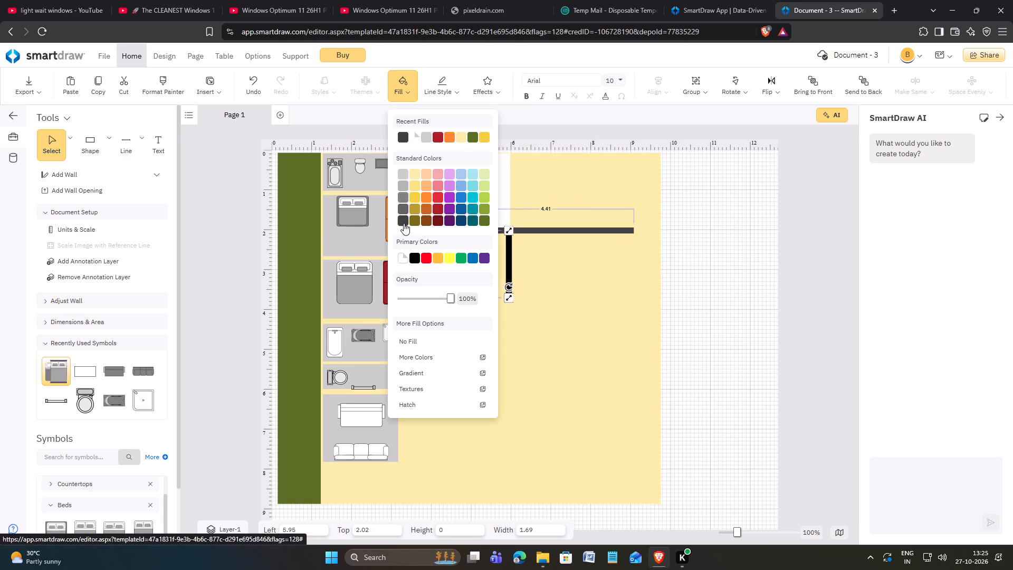
{"action": "left_click", "coordinate": [402, 223]}
{"action": "left_click", "coordinate": [510, 255]}
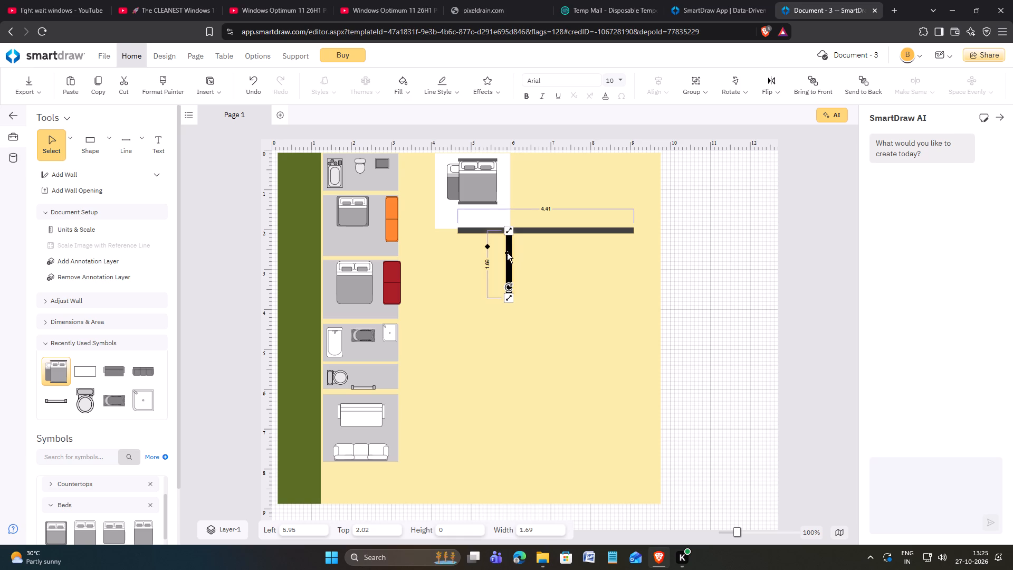
{"action": "left_click", "coordinate": [447, 97]}
{"action": "left_click", "coordinate": [433, 228]}
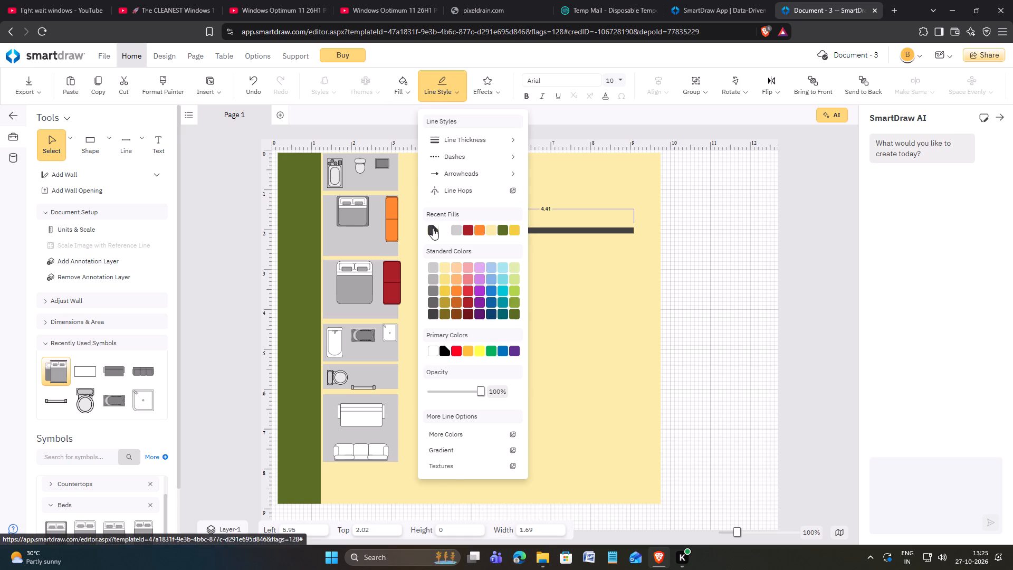
{"action": "left_click", "coordinate": [578, 264]}
{"action": "left_click", "coordinate": [711, 264]}
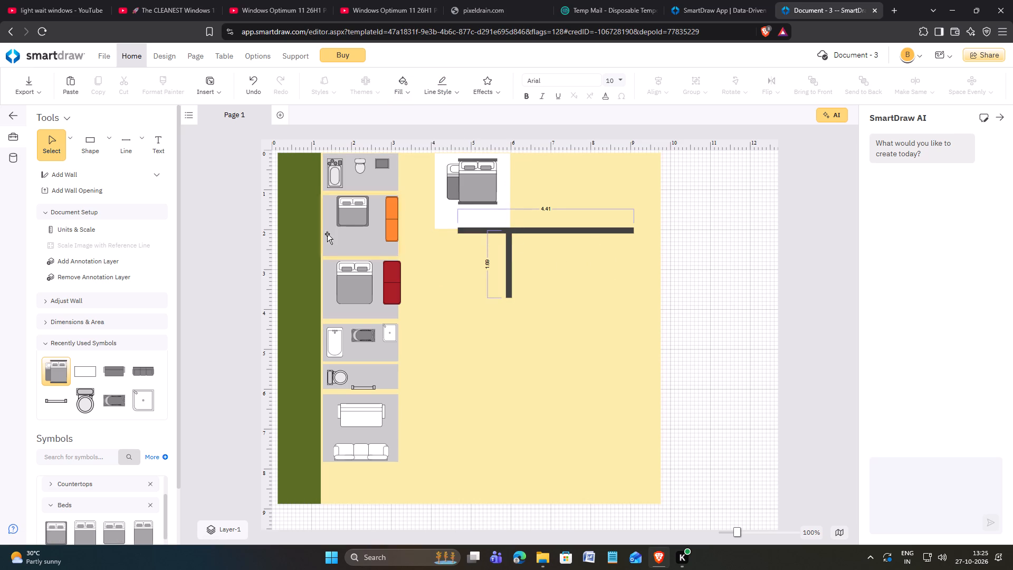
Draw a vertical wall about 3.02 long down from the white rectangle's lower-left corner.
{"action": "left_click", "coordinate": [96, 178]}
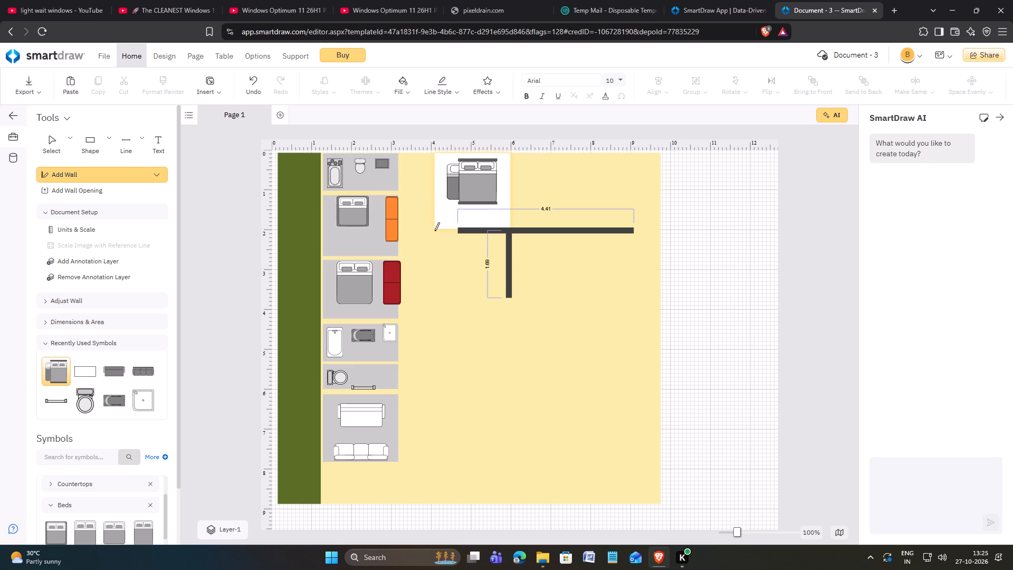
{"action": "left_click_drag", "start_coordinate": [435, 229], "coordinate": [426, 352]}
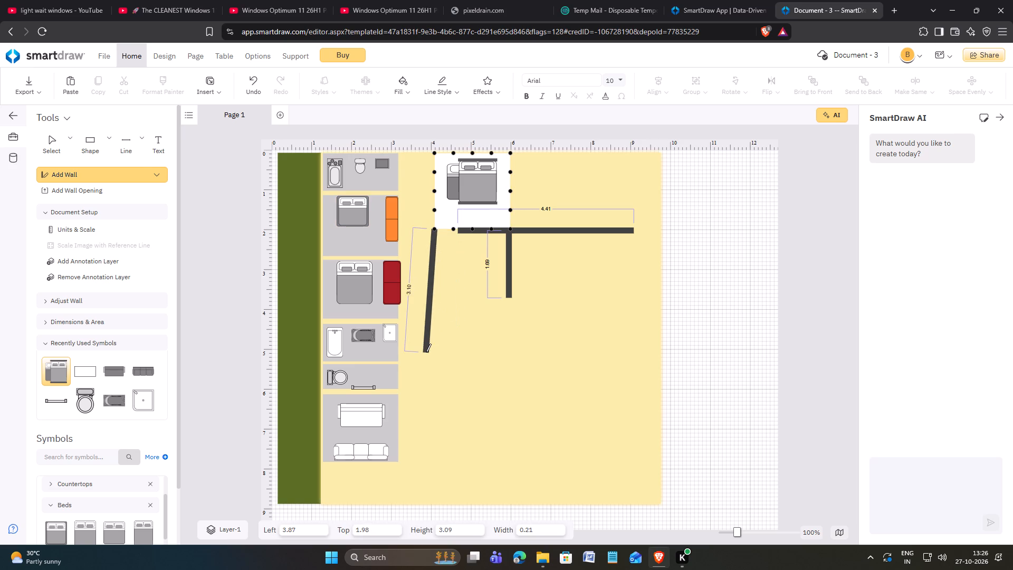
{"action": "left_click_drag", "start_coordinate": [426, 352], "coordinate": [430, 350]}
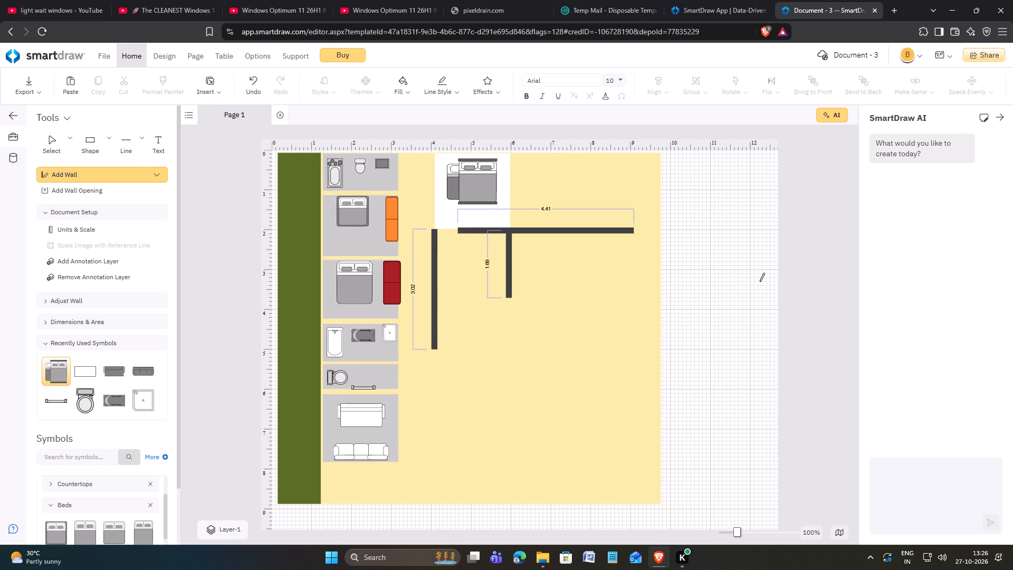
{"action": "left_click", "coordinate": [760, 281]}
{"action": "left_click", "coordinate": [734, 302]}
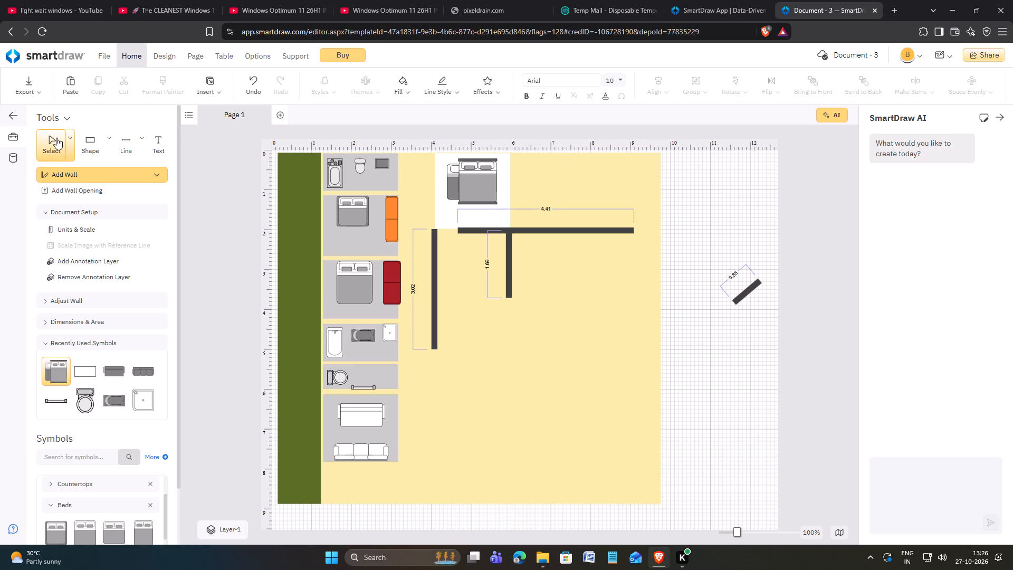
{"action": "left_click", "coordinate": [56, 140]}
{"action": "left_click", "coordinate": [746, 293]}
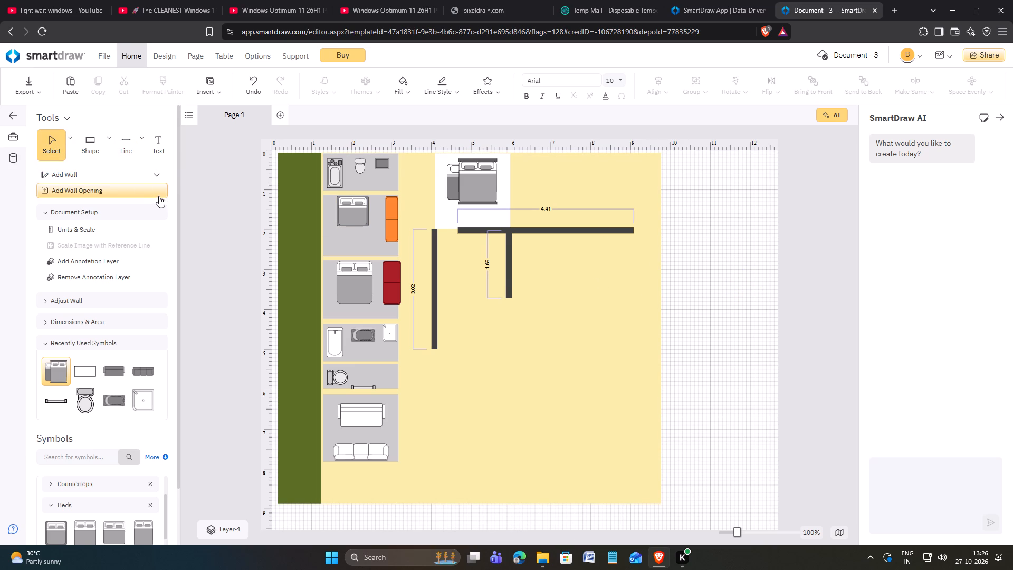
Draw a horizontal wall about 1.91 long joining the long vertical wall to the lower end of the short vertical wall.
{"action": "left_click", "coordinate": [66, 178]}
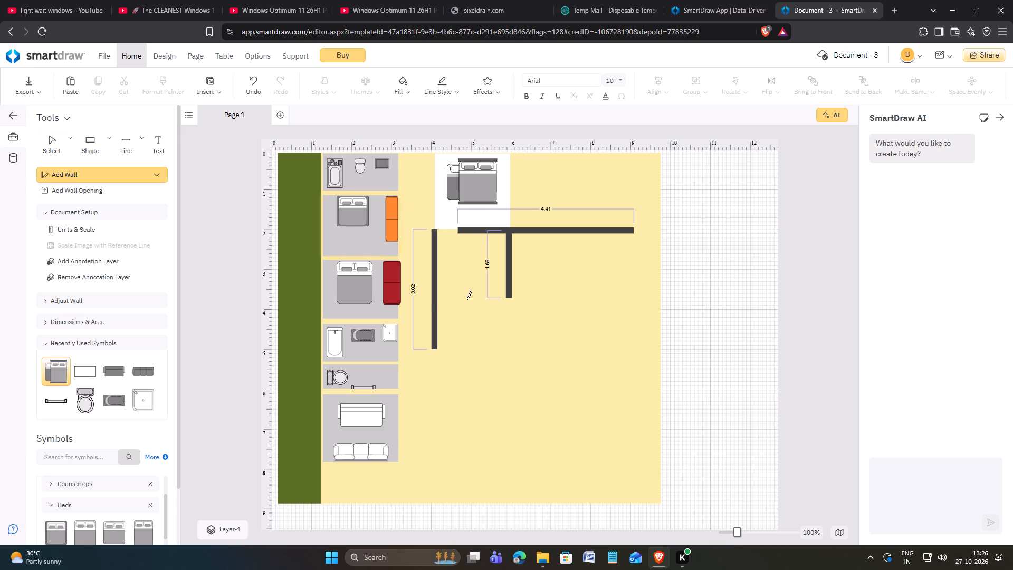
{"action": "left_click_drag", "start_coordinate": [435, 300], "coordinate": [509, 300]}
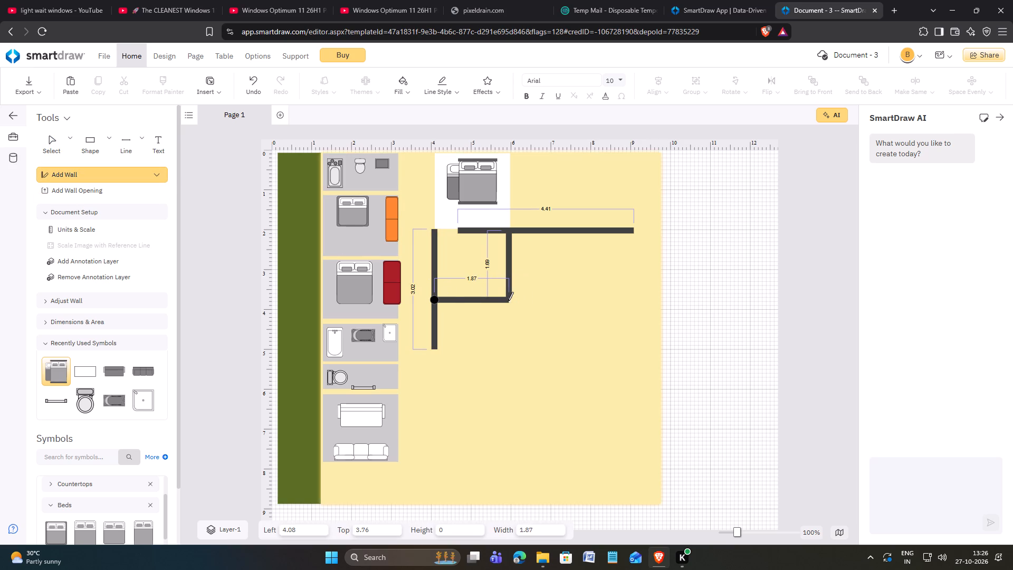
{"action": "left_click_drag", "start_coordinate": [509, 300], "coordinate": [511, 301]}
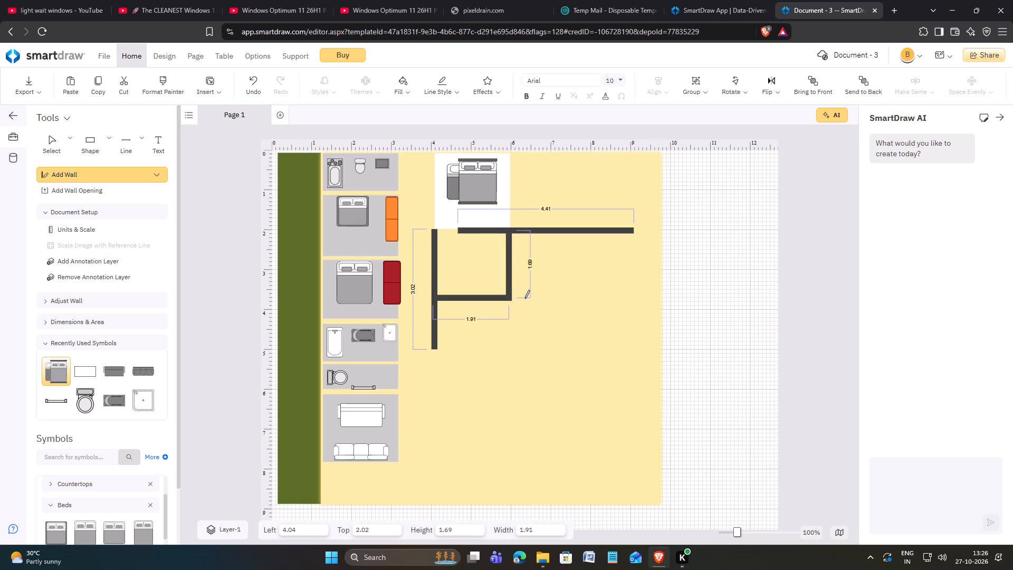
{"action": "left_click", "coordinate": [55, 136]}
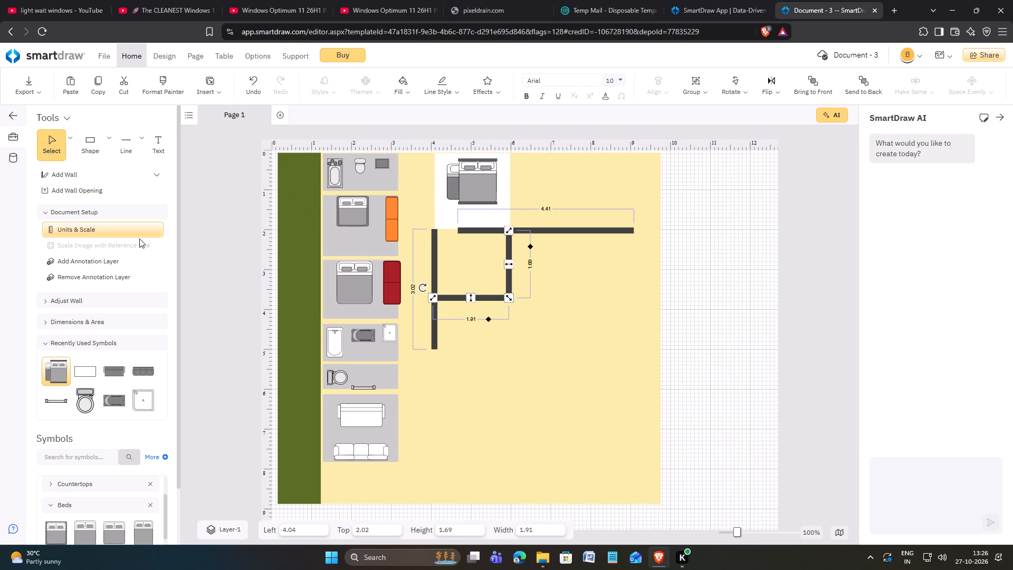
Draw a rectangle about 2.00 wide and 2.13 high at the lower end of the long vertical wall.
{"action": "left_click", "coordinate": [110, 148]}
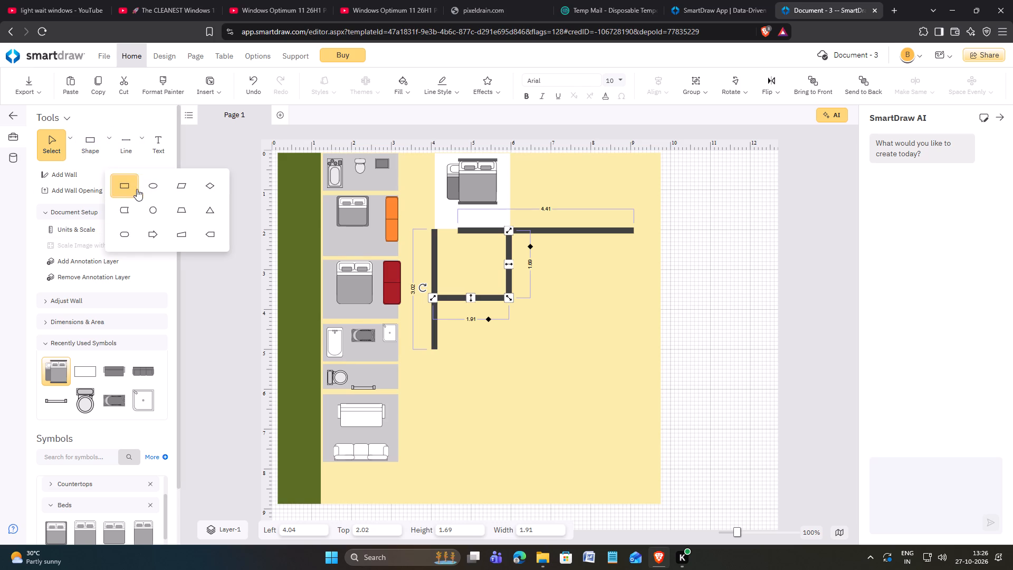
{"action": "left_click", "coordinate": [137, 189]}
{"action": "left_click", "coordinate": [469, 364]}
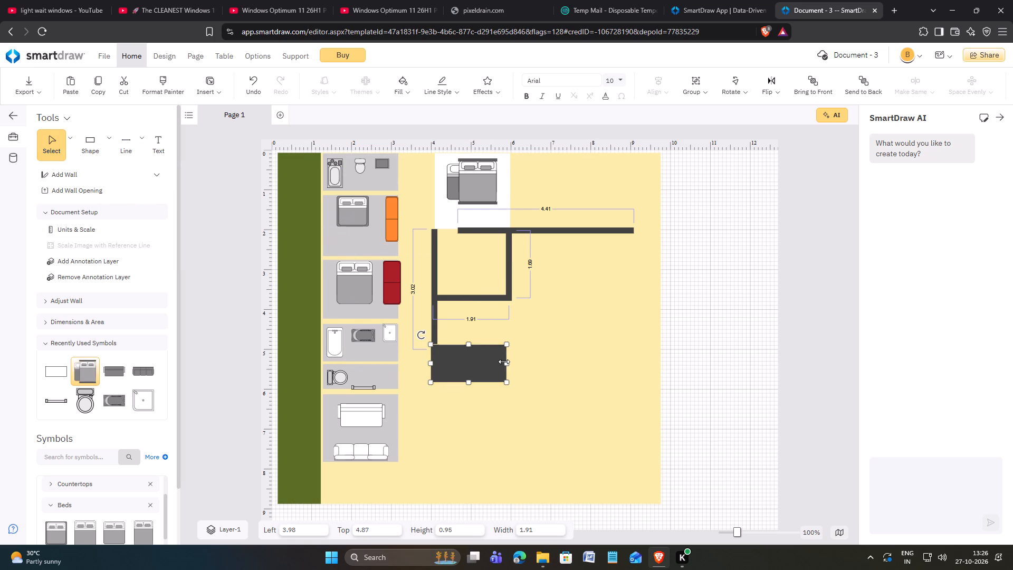
{"action": "left_click_drag", "start_coordinate": [506, 364], "coordinate": [465, 362]}
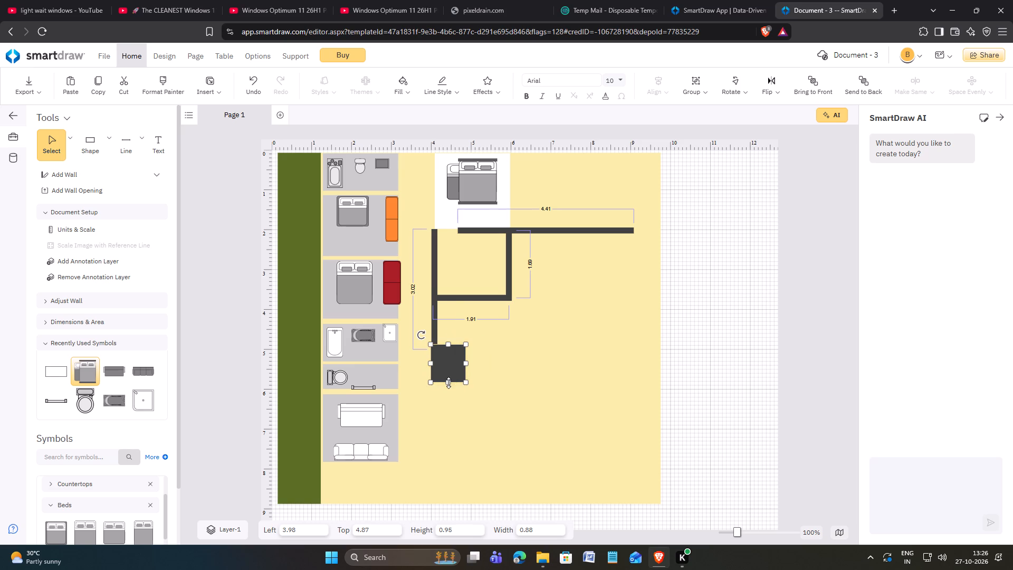
{"action": "left_click_drag", "start_coordinate": [448, 383], "coordinate": [448, 383]}
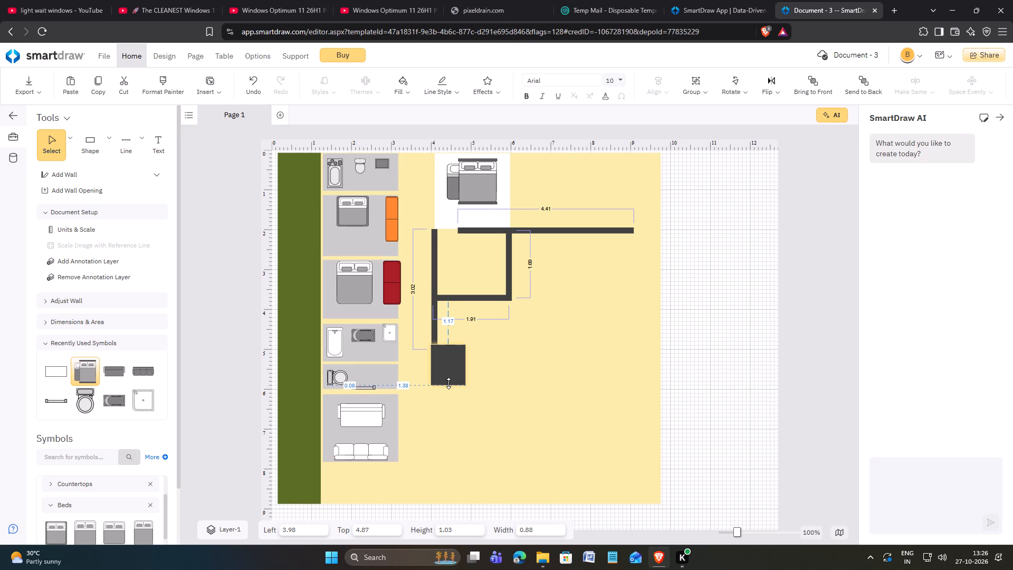
{"action": "left_click_drag", "start_coordinate": [448, 383], "coordinate": [456, 447]}
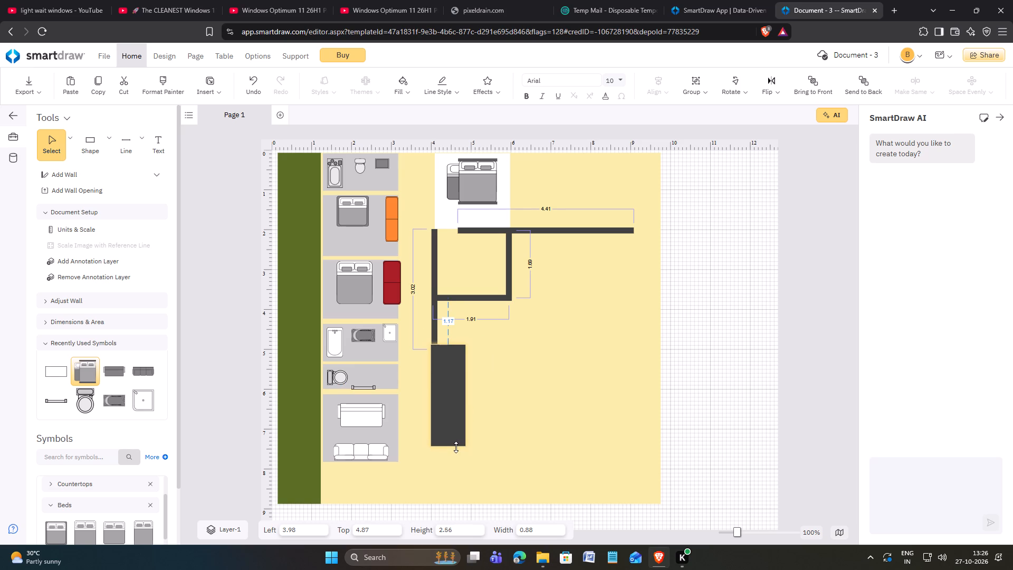
{"action": "left_click_drag", "start_coordinate": [456, 447], "coordinate": [454, 430]}
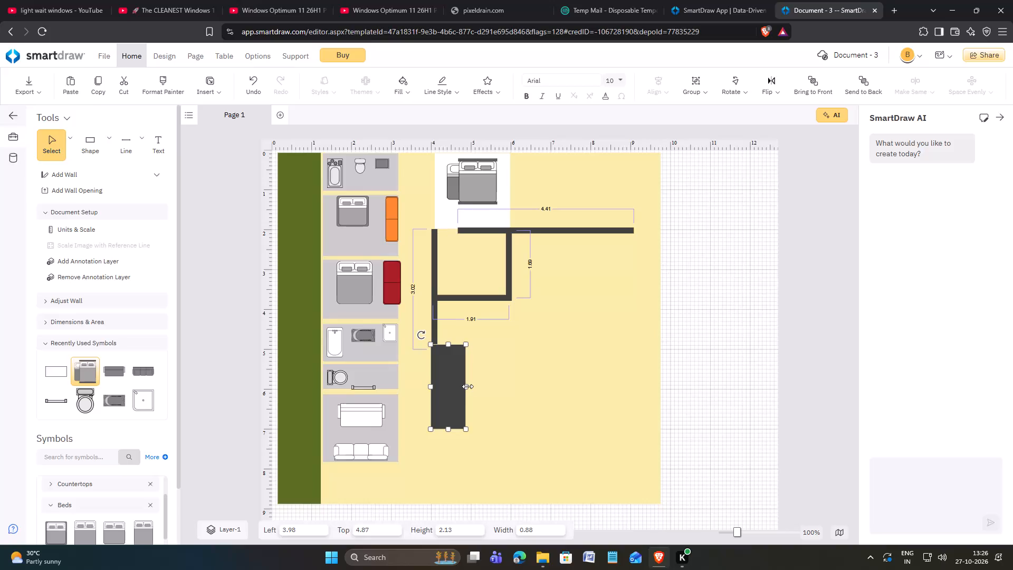
{"action": "left_click_drag", "start_coordinate": [467, 386], "coordinate": [510, 392]}
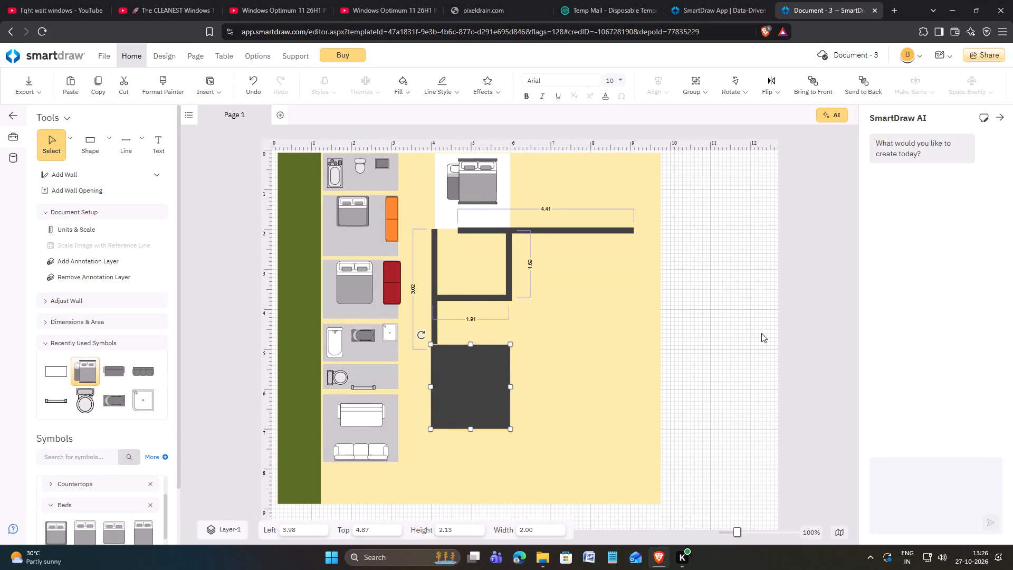
{"action": "left_click", "coordinate": [715, 333]}
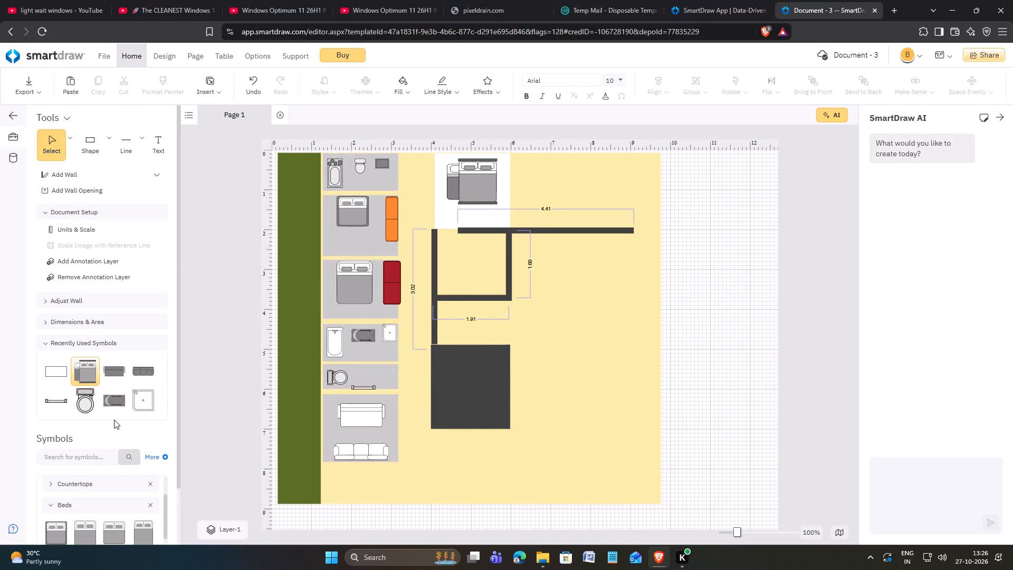
Place a double bed symbol with two pillows from the Beds library onto the new dark rectangle.
{"action": "scroll", "coordinate": [122, 404], "scroll_direction": "down", "scroll_amount": 2}
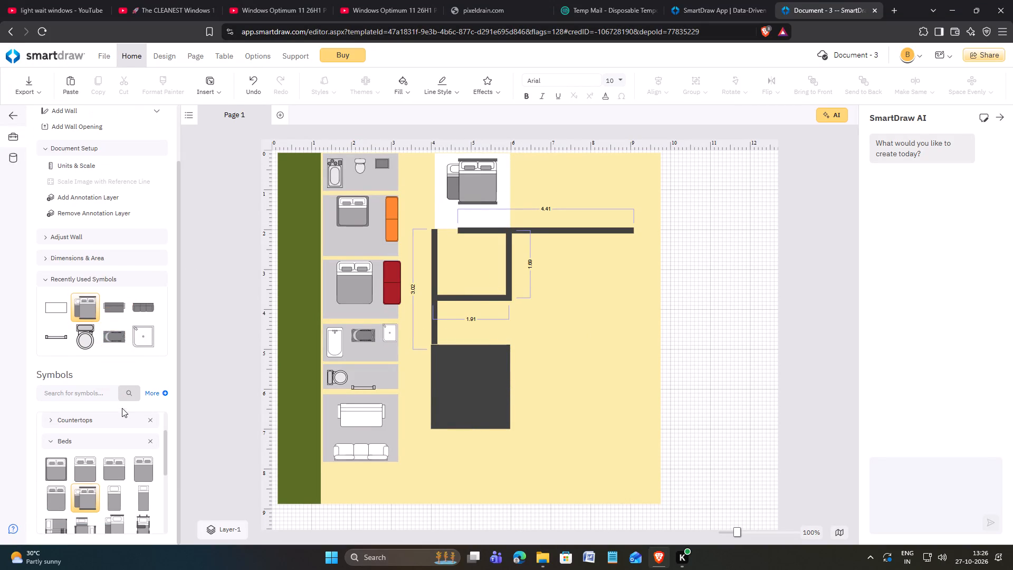
{"action": "scroll", "coordinate": [129, 445], "scroll_direction": "down", "scroll_amount": 2}
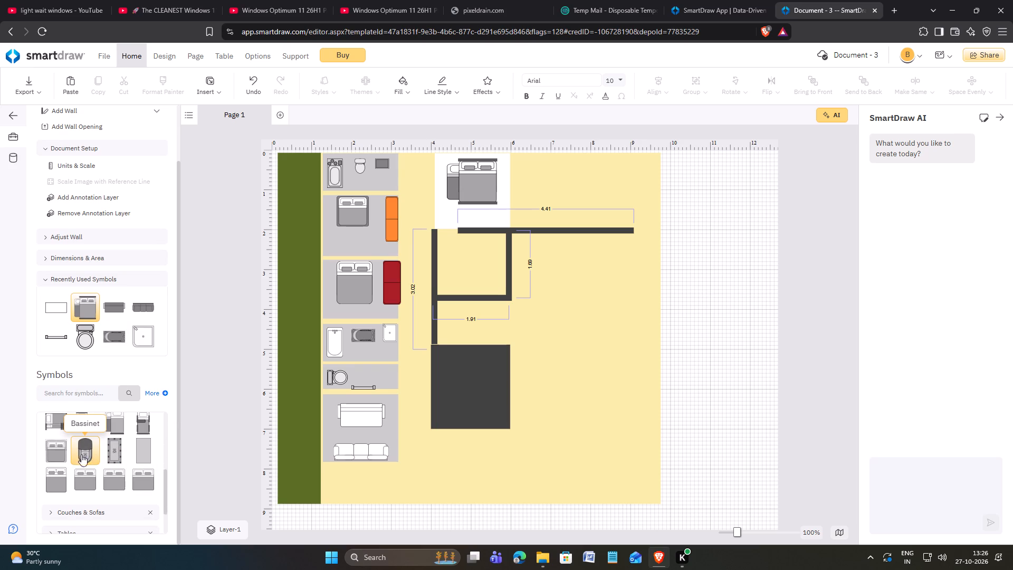
{"action": "left_click_drag", "start_coordinate": [63, 457], "coordinate": [460, 366]}
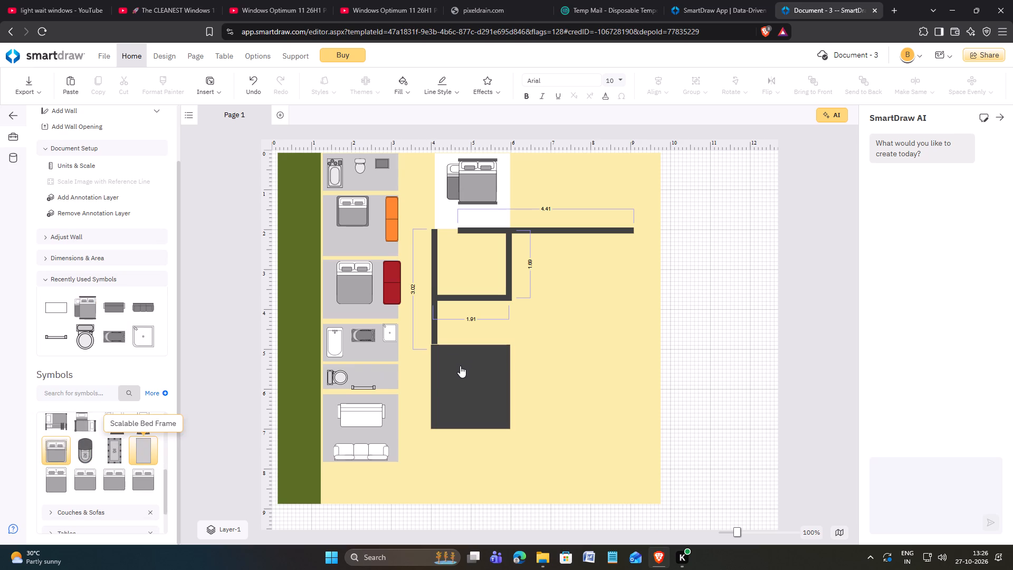
{"action": "left_click_drag", "start_coordinate": [460, 366], "coordinate": [460, 368]}
{"action": "left_click_drag", "start_coordinate": [56, 445], "coordinate": [448, 393]}
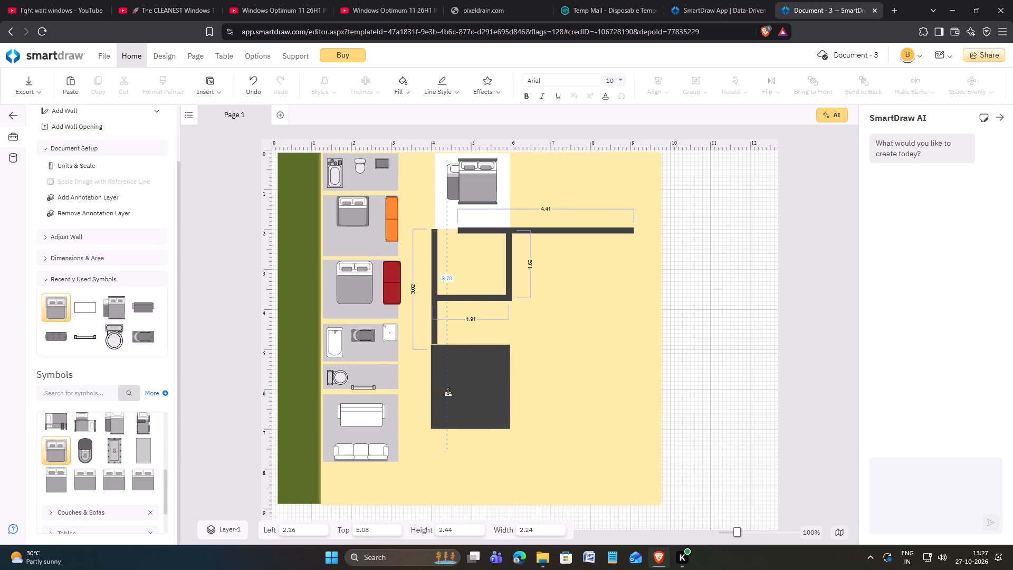
{"action": "left_click_drag", "start_coordinate": [448, 393], "coordinate": [472, 381]}
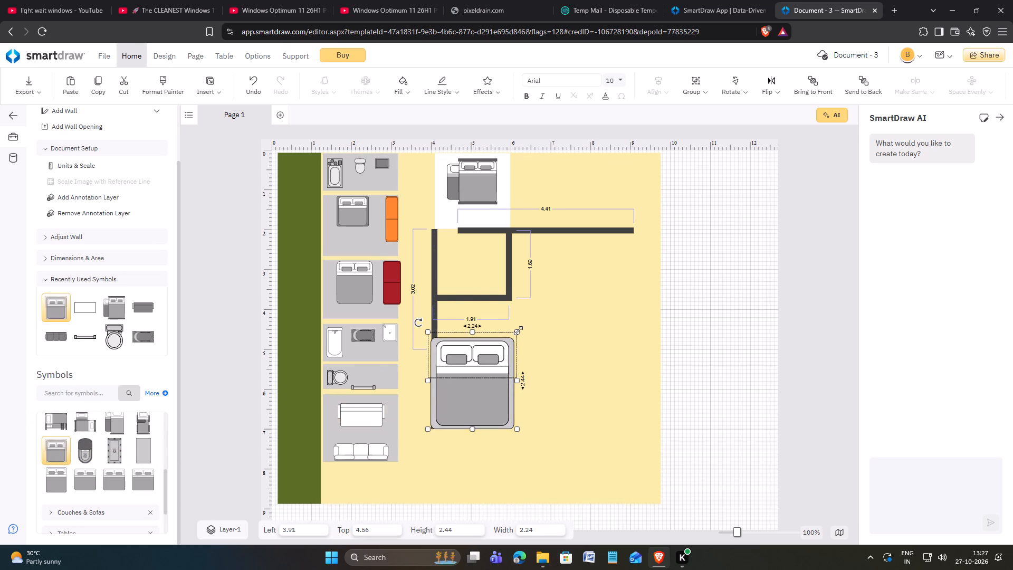
Scale the bed down to about 1.16 by 1.38 and centre it against the dark rectangle's upper edge.
{"action": "left_click_drag", "start_coordinate": [518, 330], "coordinate": [483, 365]}
{"action": "left_click_drag", "start_coordinate": [457, 396], "coordinate": [470, 387]}
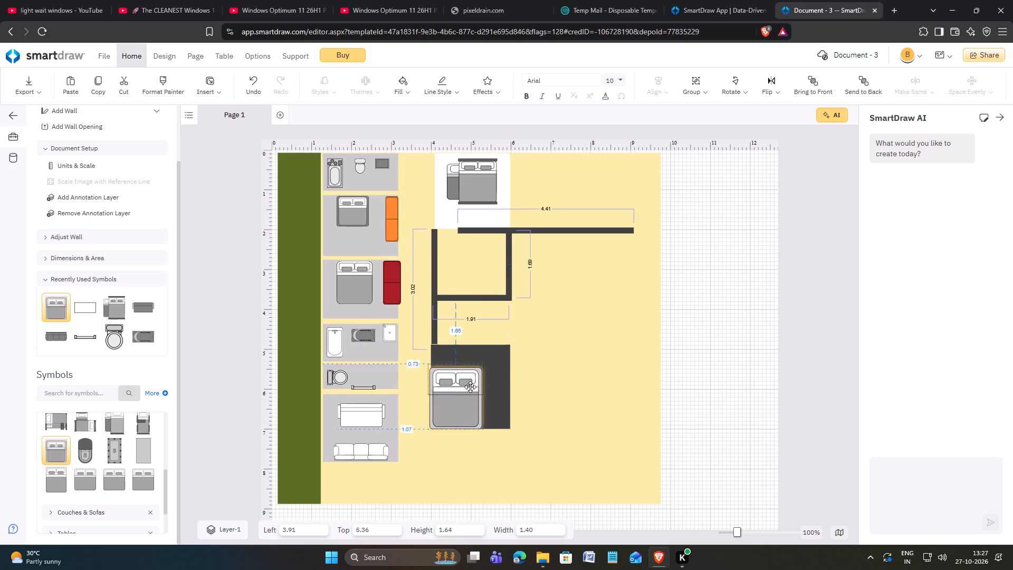
{"action": "left_click_drag", "start_coordinate": [470, 387], "coordinate": [476, 375]}
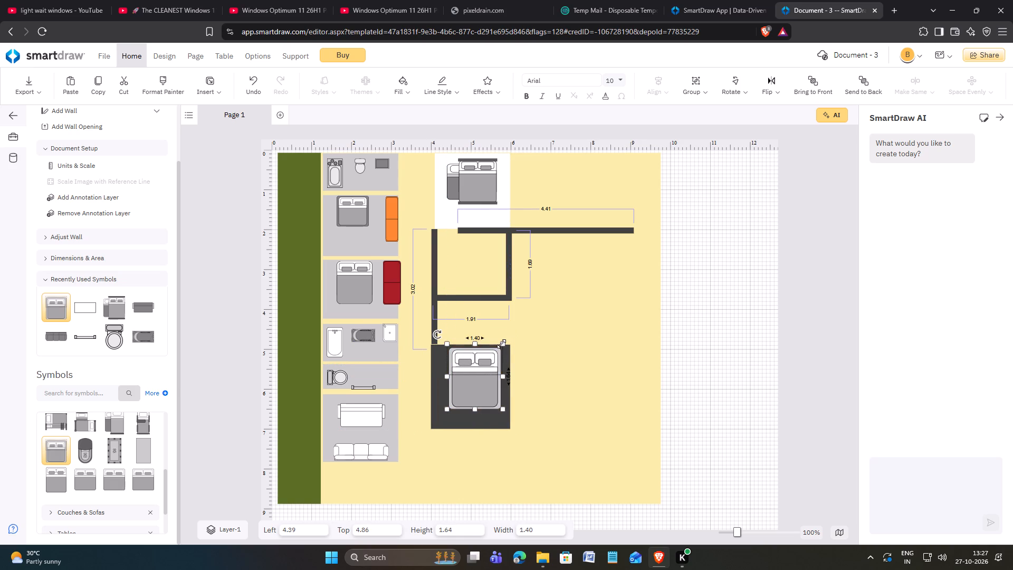
{"action": "left_click_drag", "start_coordinate": [501, 344], "coordinate": [492, 355]}
{"action": "left_click_drag", "start_coordinate": [471, 381], "coordinate": [467, 381]}
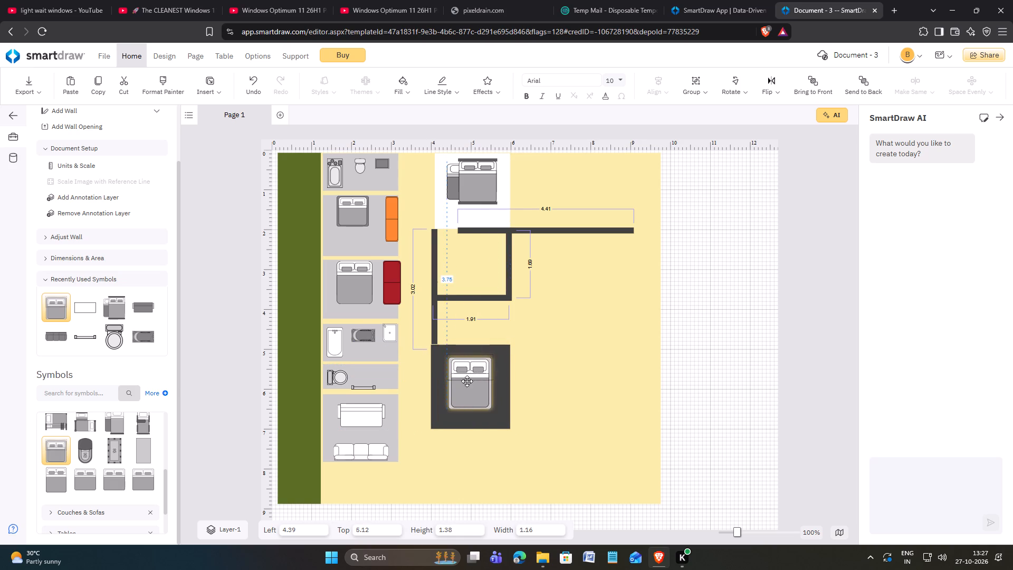
{"action": "left_click_drag", "start_coordinate": [467, 381], "coordinate": [460, 370]}
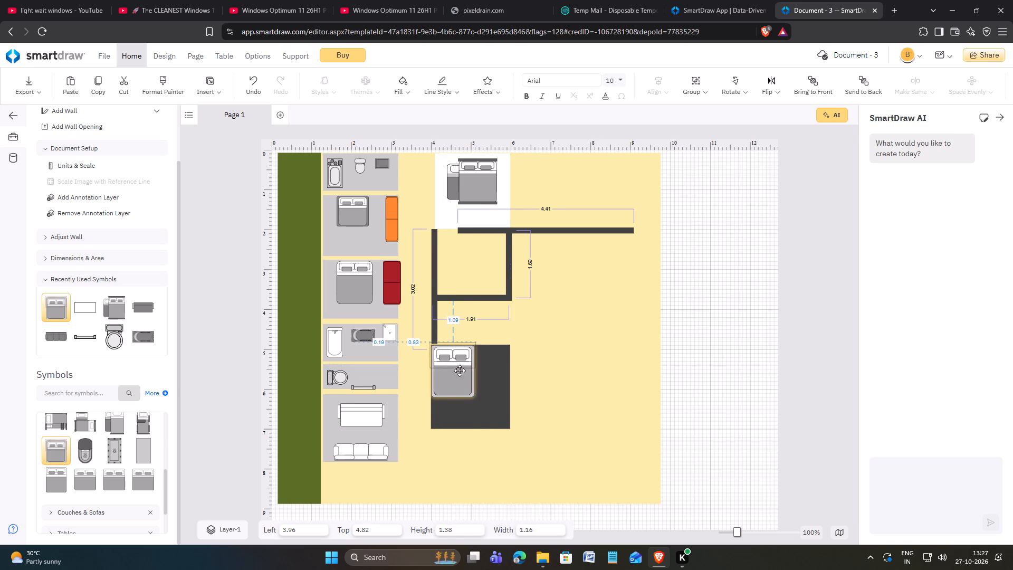
{"action": "left_click_drag", "start_coordinate": [460, 370], "coordinate": [471, 370]}
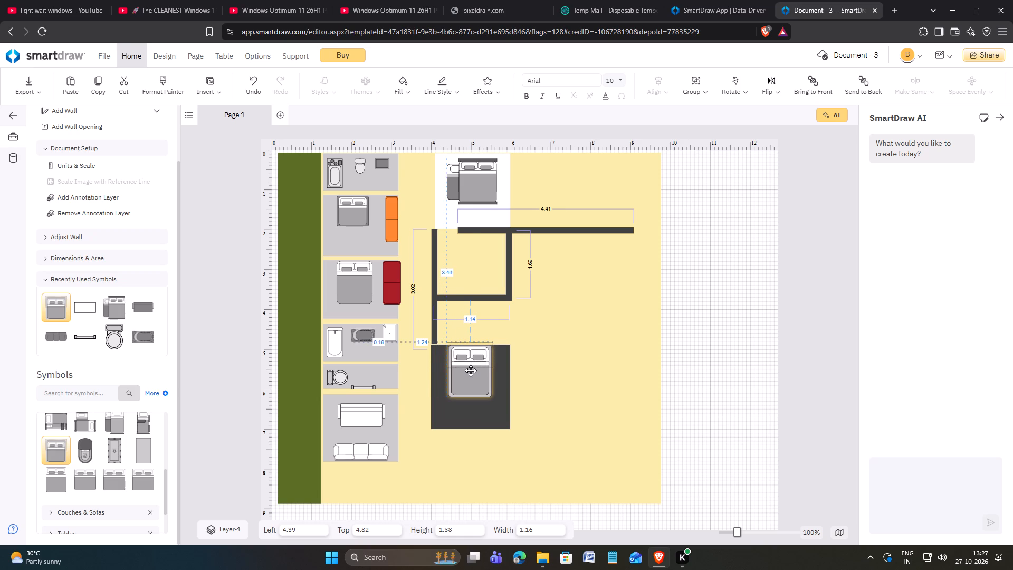
{"action": "left_click_drag", "start_coordinate": [471, 370], "coordinate": [473, 370]}
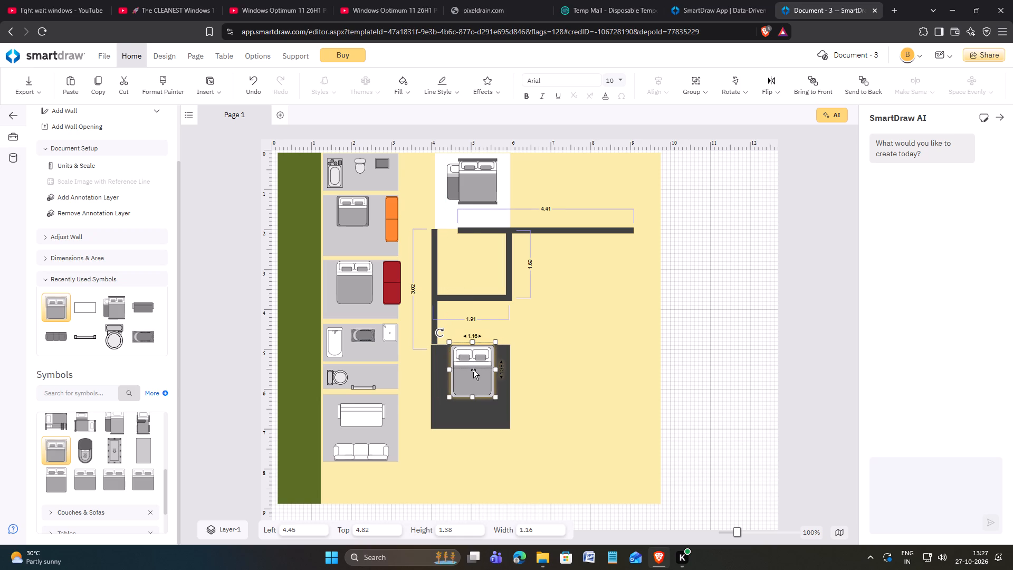
{"action": "left_click", "coordinate": [562, 403]}
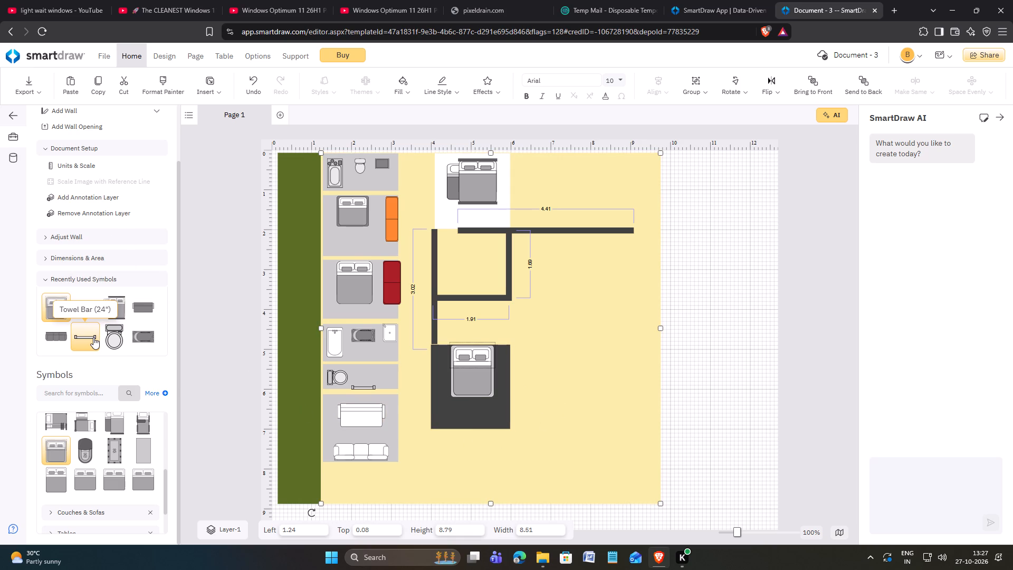
Draw a rectangle about 1.91 wide and 0.77 high directly below the dark room with the bed.
{"action": "scroll", "coordinate": [127, 326], "scroll_direction": "up", "scroll_amount": 7}
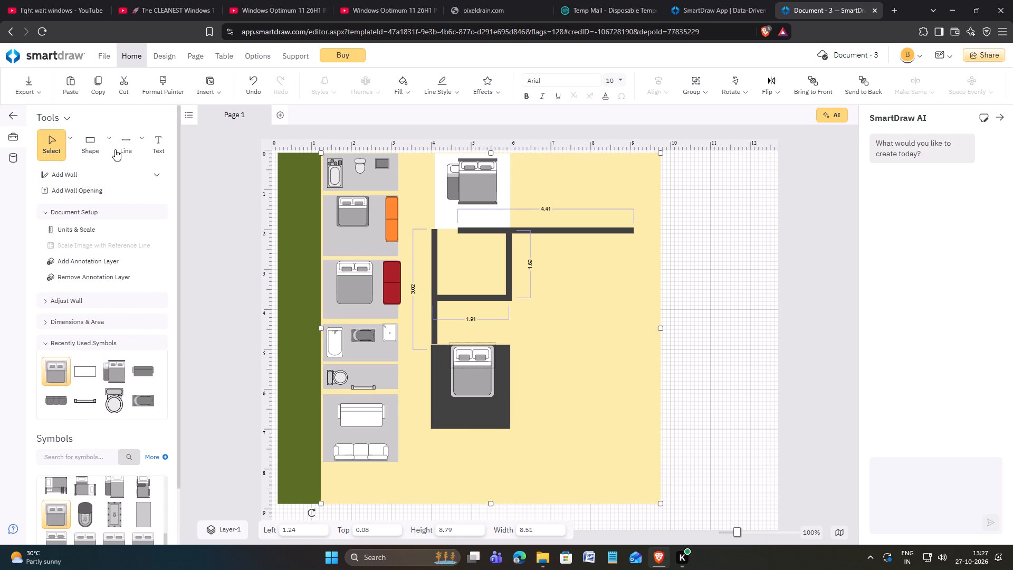
{"action": "left_click", "coordinate": [112, 144]}
{"action": "left_click", "coordinate": [101, 146]}
{"action": "left_click", "coordinate": [109, 150]}
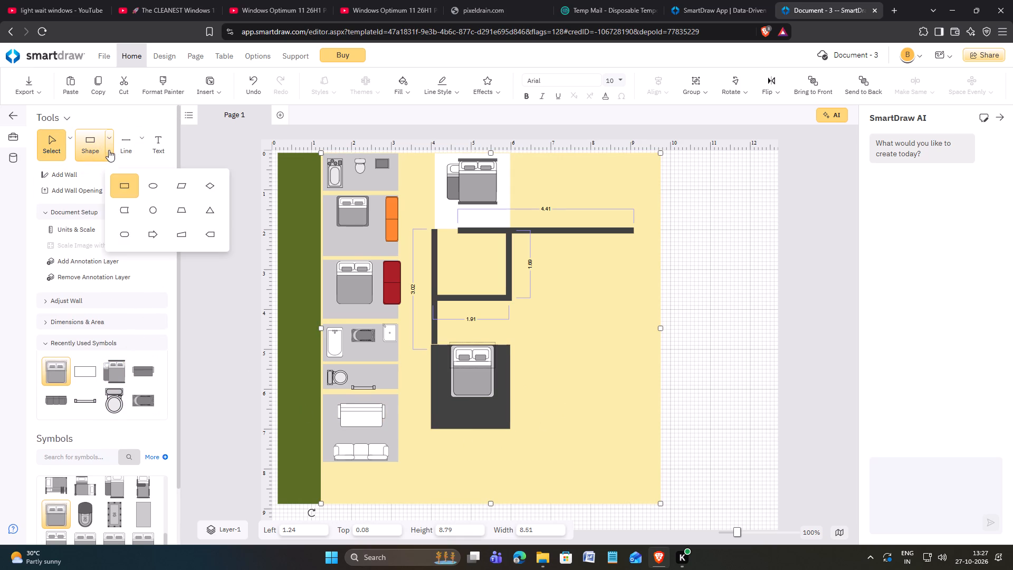
{"action": "left_click", "coordinate": [128, 186]}
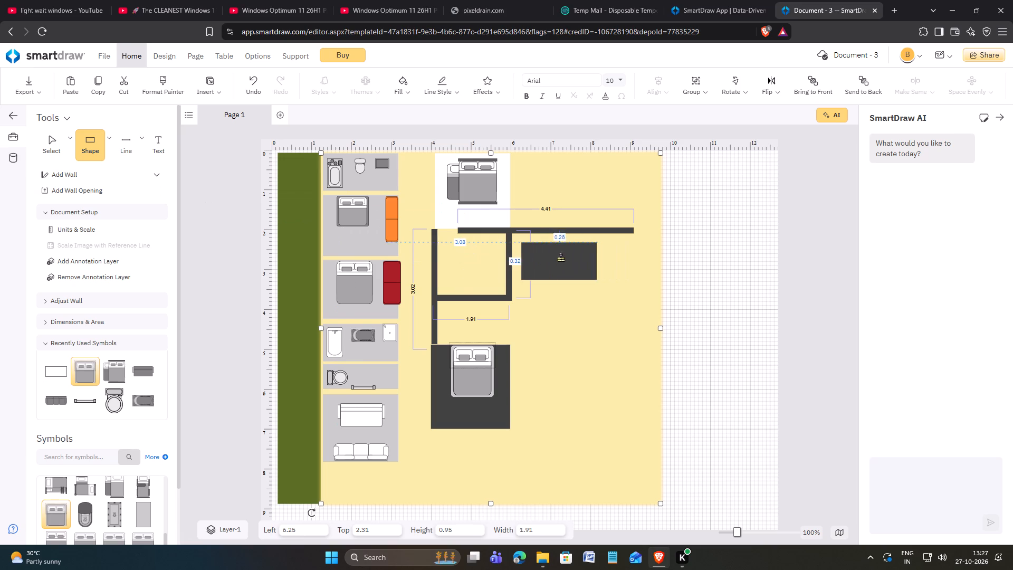
{"action": "left_click", "coordinate": [576, 254]}
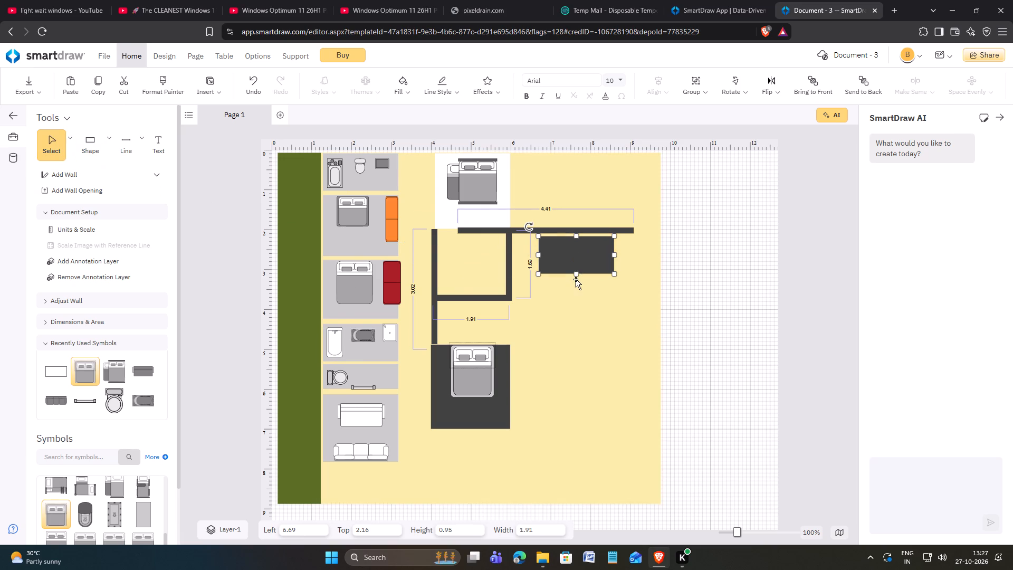
{"action": "left_click_drag", "start_coordinate": [576, 274], "coordinate": [578, 318]}
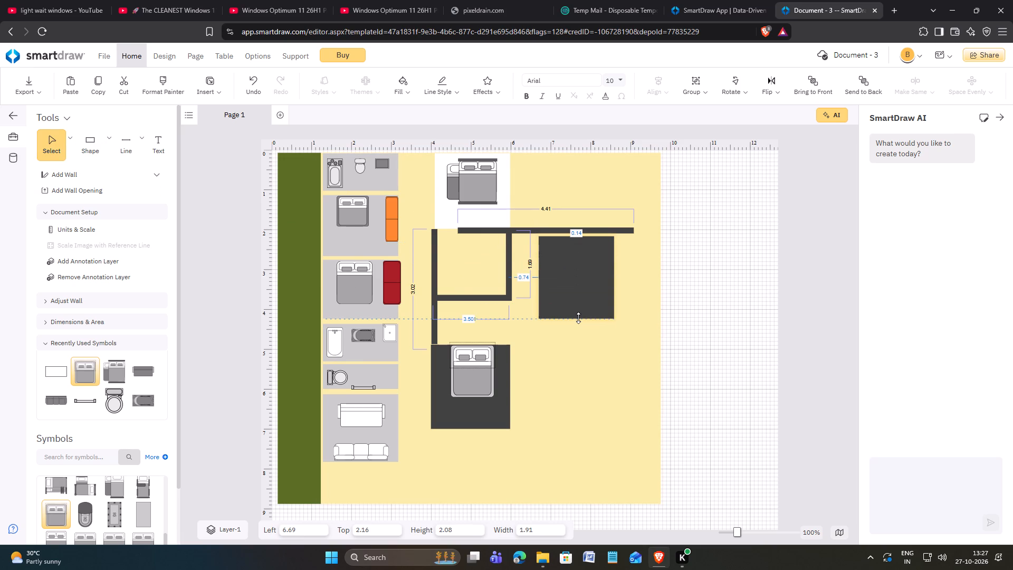
{"action": "left_click_drag", "start_coordinate": [578, 318], "coordinate": [578, 307]}
{"action": "left_click_drag", "start_coordinate": [577, 270], "coordinate": [588, 340]}
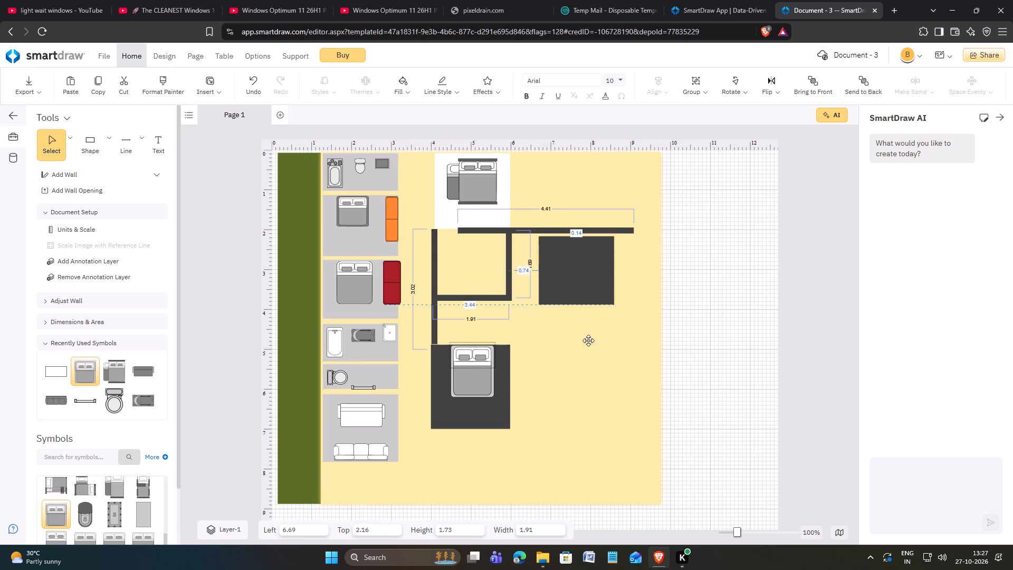
{"action": "left_click_drag", "start_coordinate": [588, 340], "coordinate": [467, 463]}
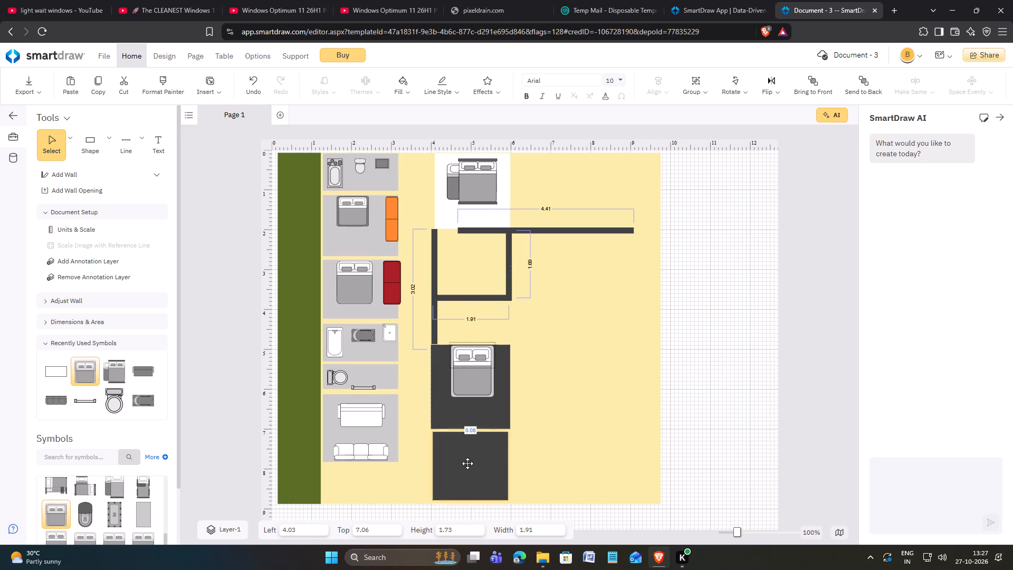
{"action": "left_click_drag", "start_coordinate": [467, 463], "coordinate": [470, 464]}
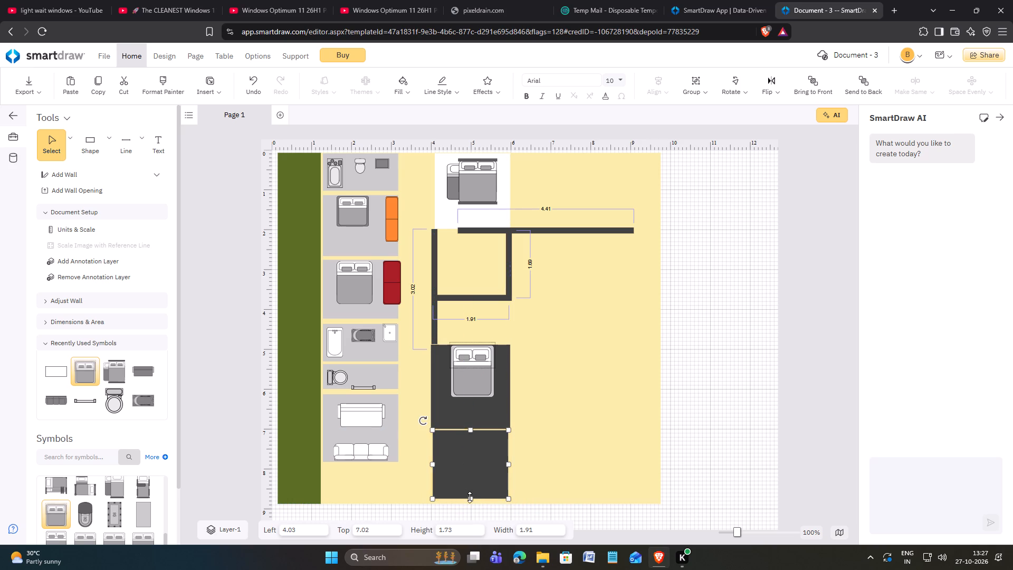
{"action": "left_click_drag", "start_coordinate": [471, 497], "coordinate": [475, 459]}
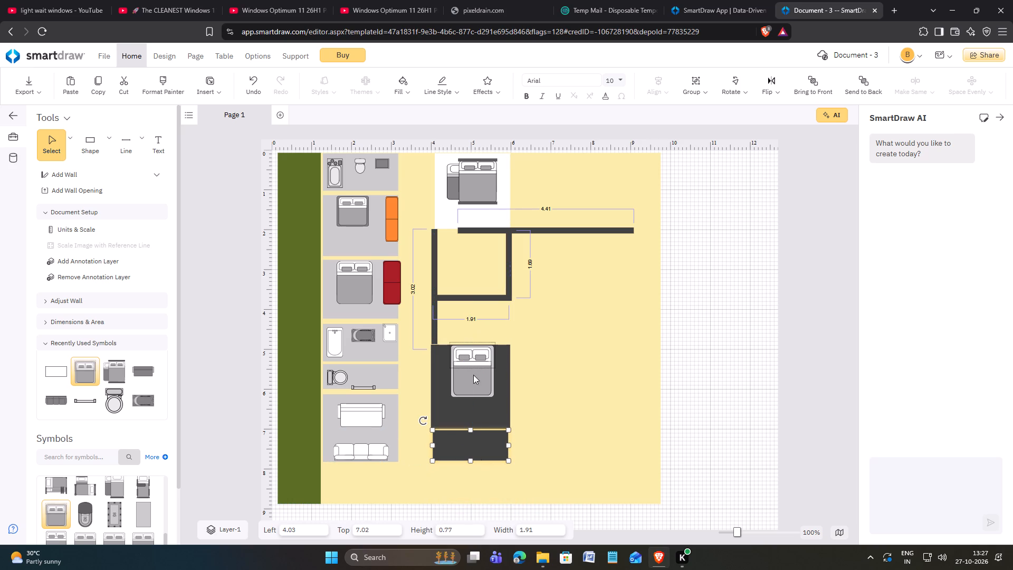
Fill the new rectangle below the dark room with the lightest standard gray.
{"action": "left_click", "coordinate": [417, 92]}
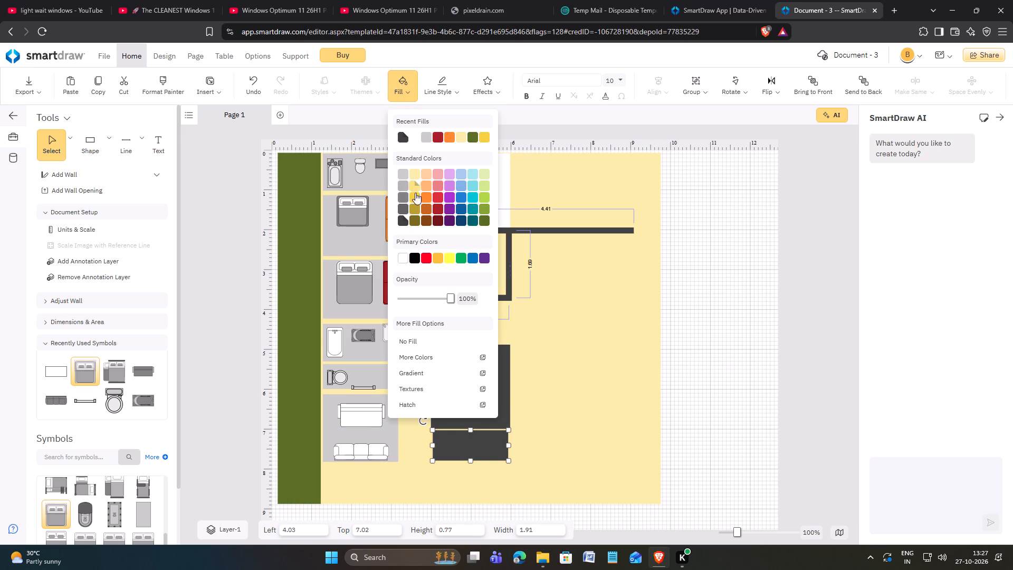
{"action": "left_click", "coordinate": [406, 174]}
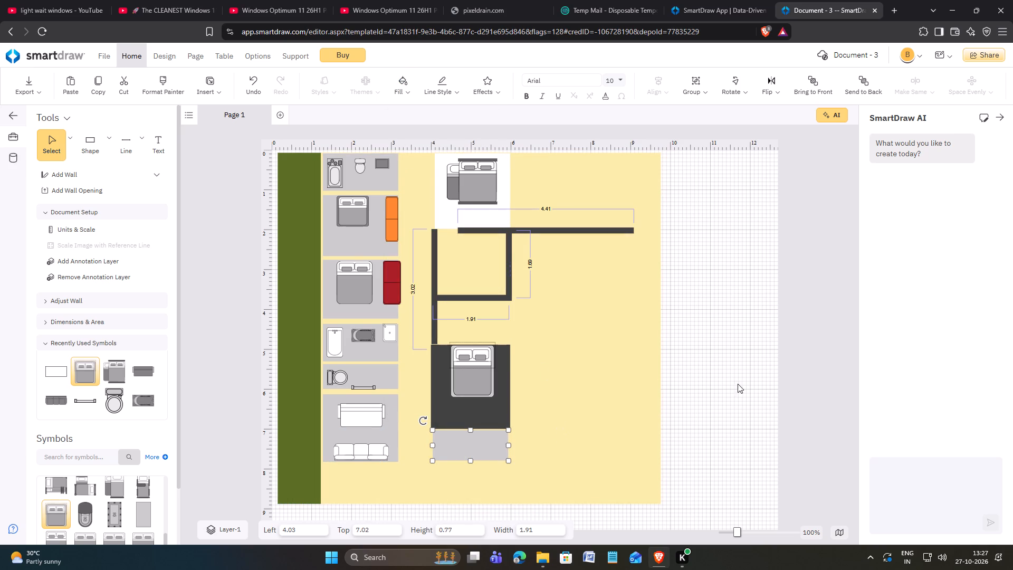
{"action": "left_click", "coordinate": [737, 381]}
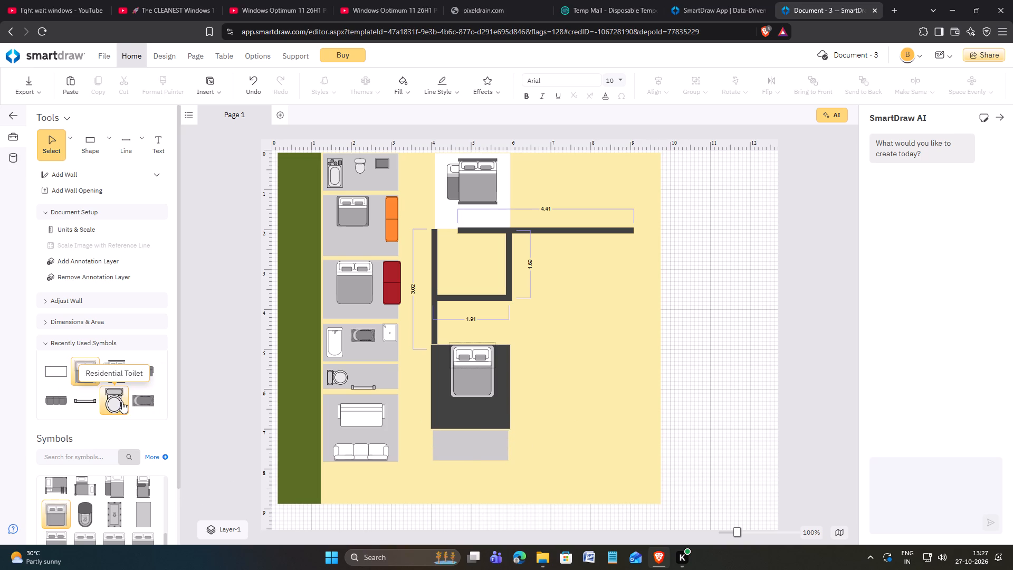
Place a Residential Toilet symbol near the left end of the light gray rectangle below the dark room.
{"action": "left_click_drag", "start_coordinate": [122, 402], "coordinate": [466, 444]}
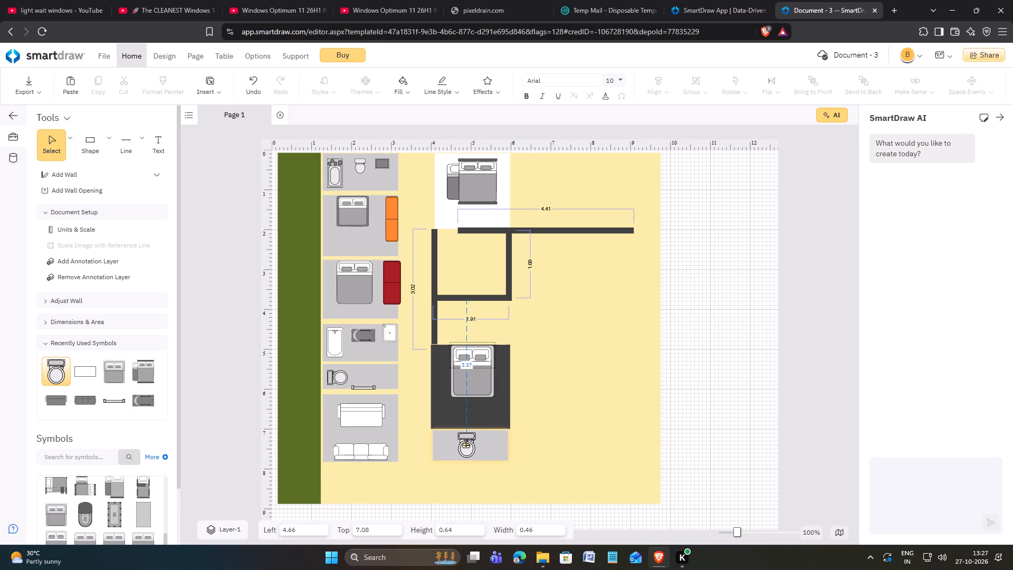
{"action": "left_click_drag", "start_coordinate": [466, 444], "coordinate": [451, 445]}
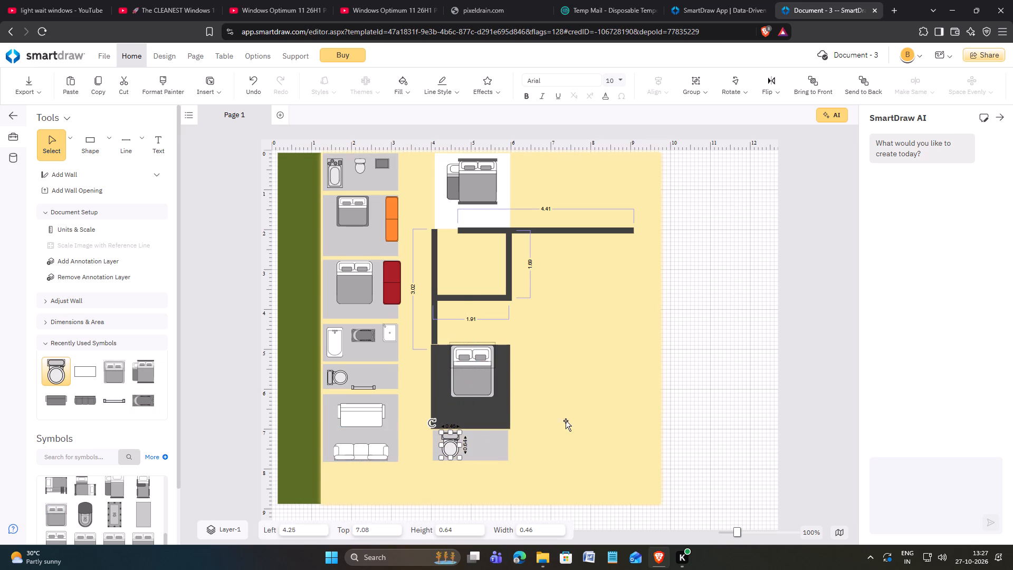
{"action": "left_click", "coordinate": [715, 388]}
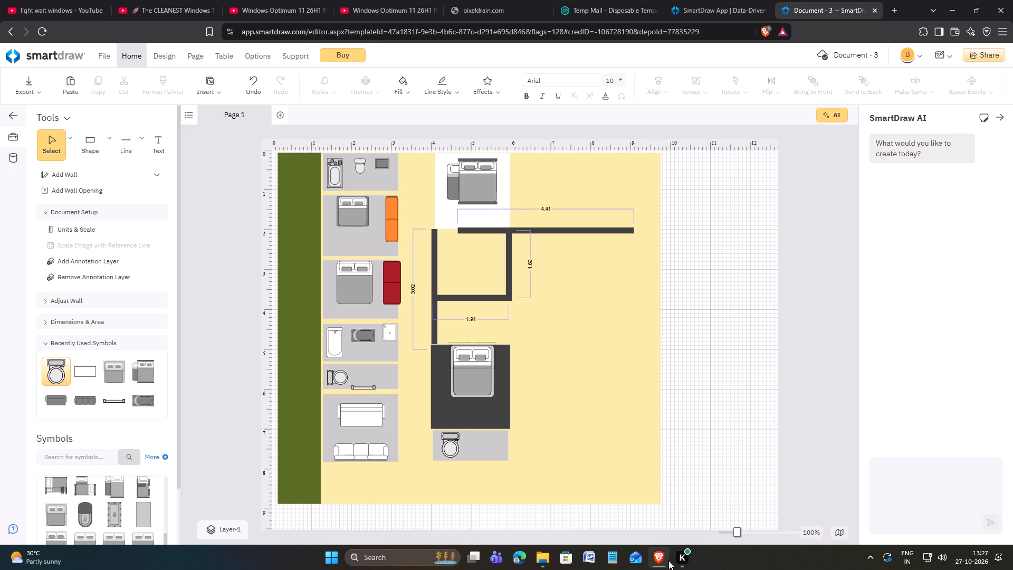